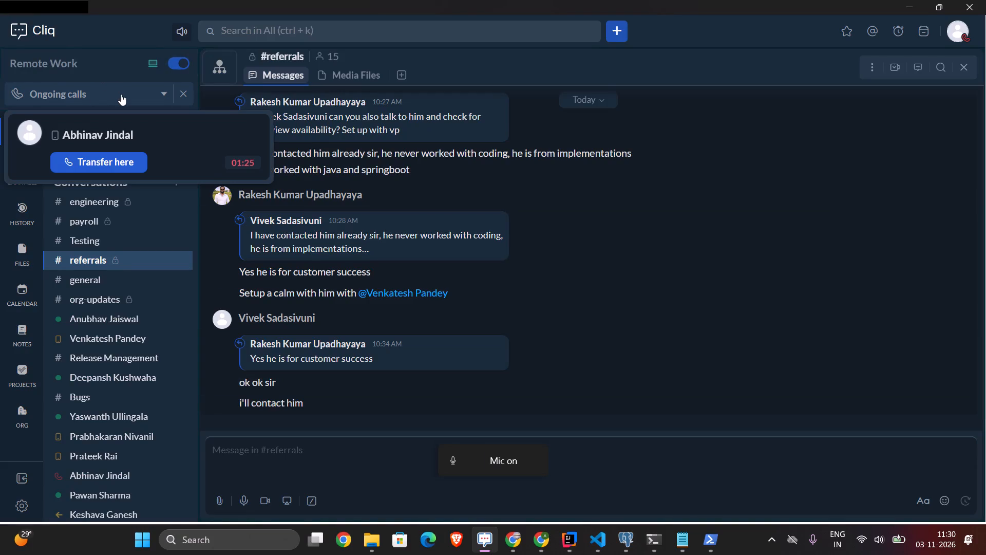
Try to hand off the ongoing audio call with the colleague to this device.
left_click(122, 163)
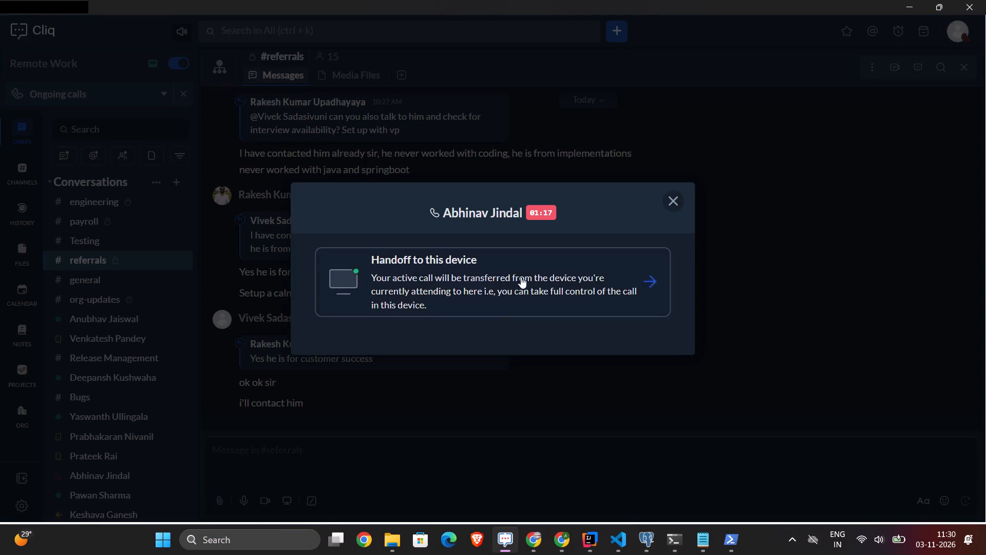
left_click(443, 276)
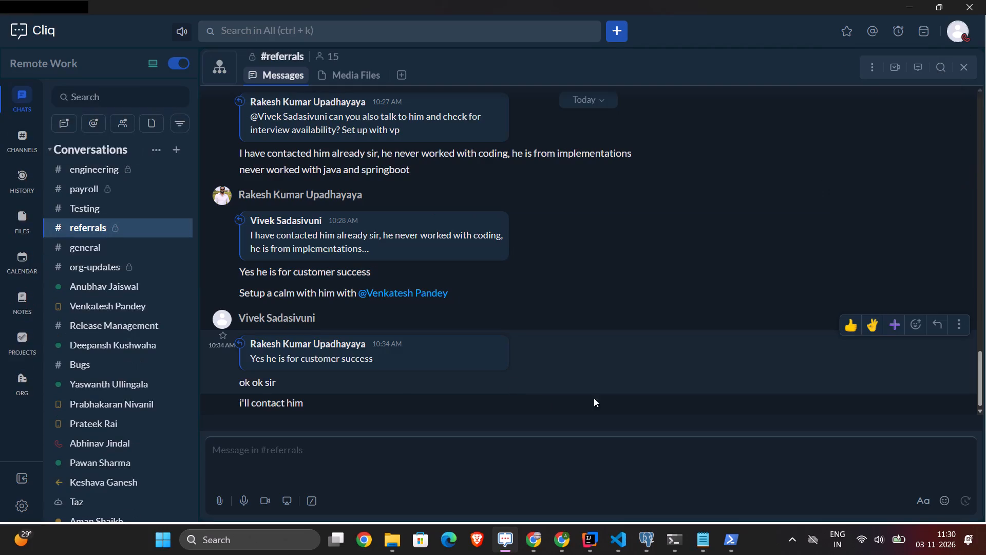
Check your own availability status in the profile pane, leaving it as it is.
scroll(62, 324, "up", 16)
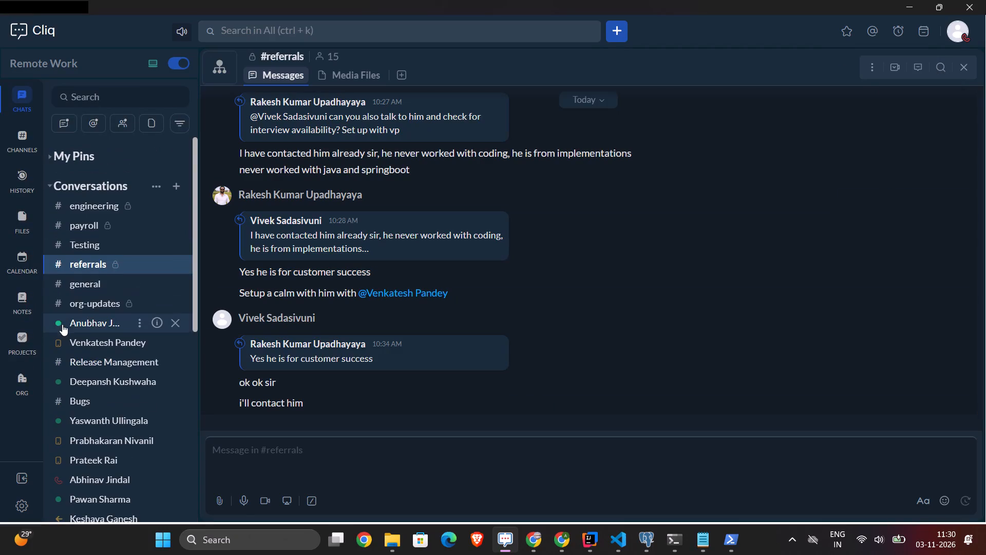
left_click(93, 96)
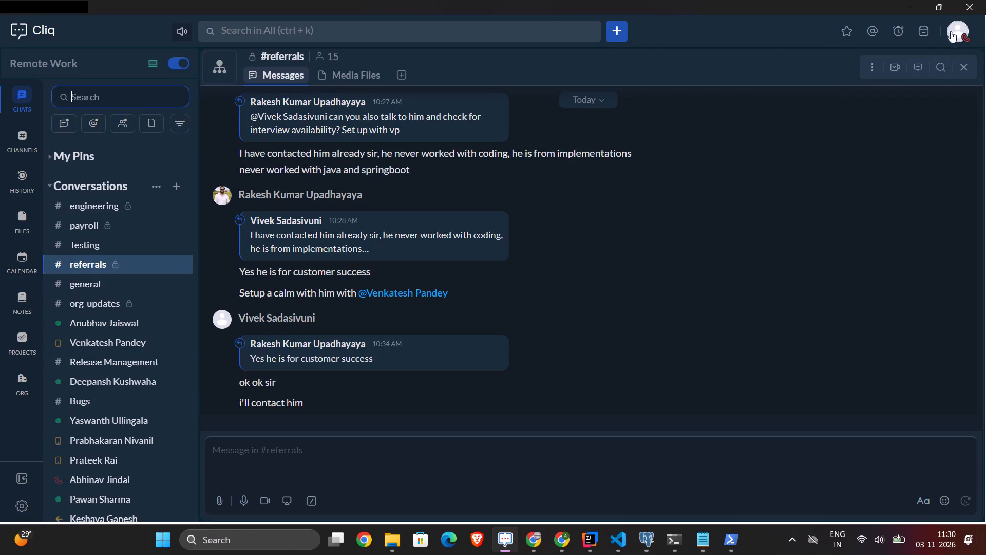
left_click(958, 26)
left_click(784, 162)
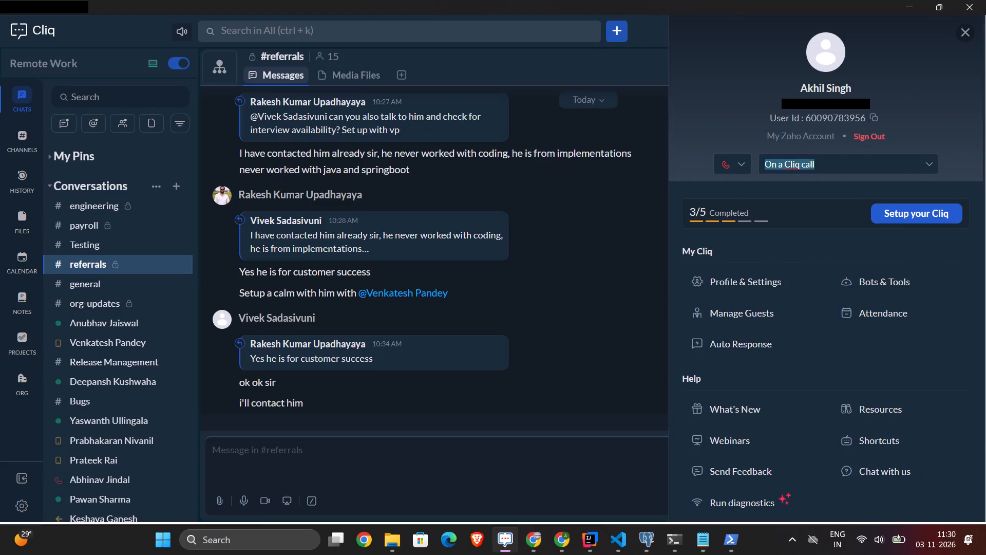
left_click(587, 211)
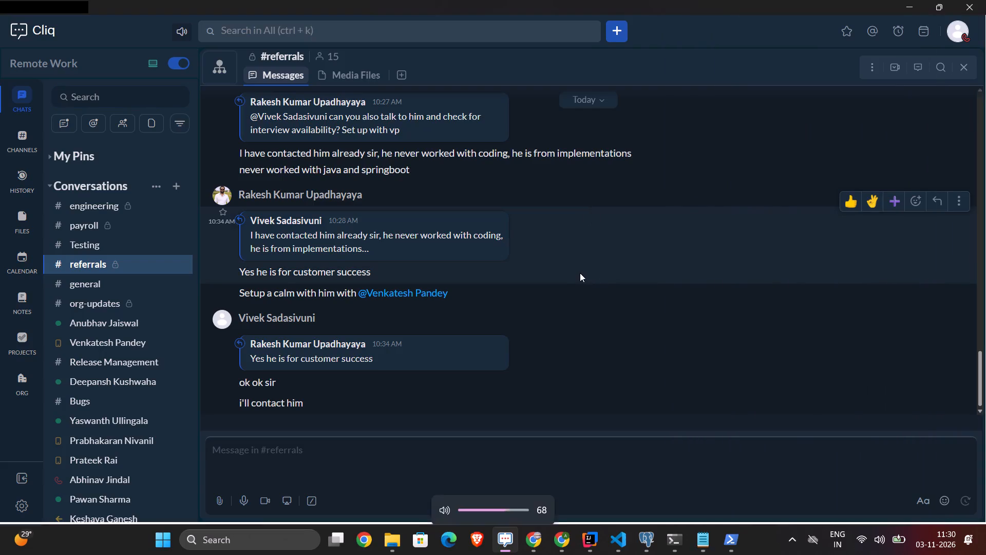
Search the conversations for "ab" and open the direct chat with the colleague from the ongoing call.
left_click(74, 96)
type("ab")
left_click(110, 246)
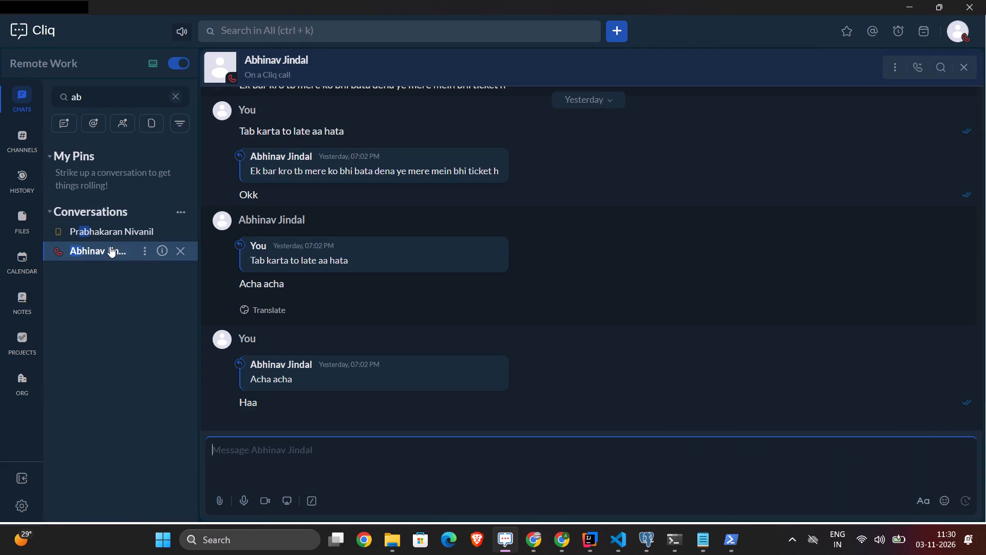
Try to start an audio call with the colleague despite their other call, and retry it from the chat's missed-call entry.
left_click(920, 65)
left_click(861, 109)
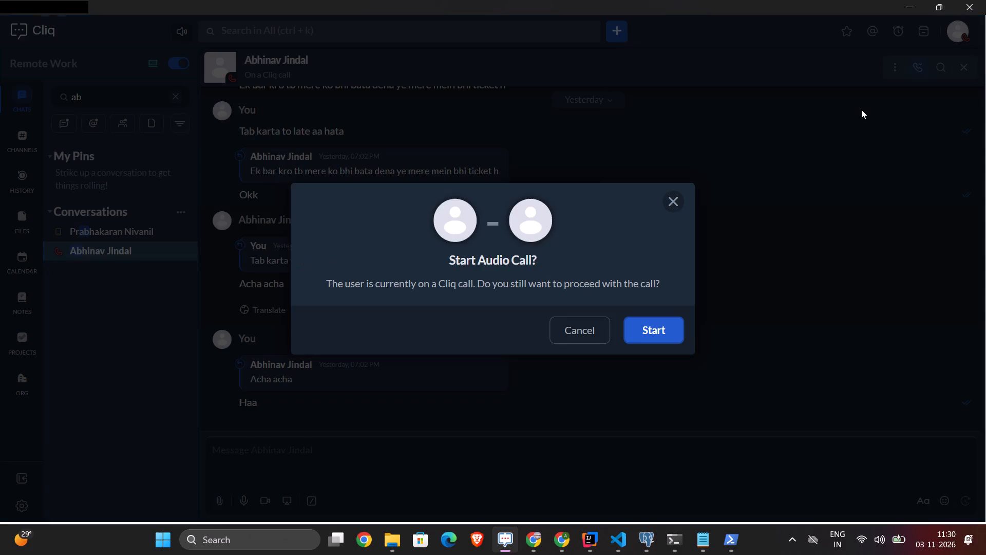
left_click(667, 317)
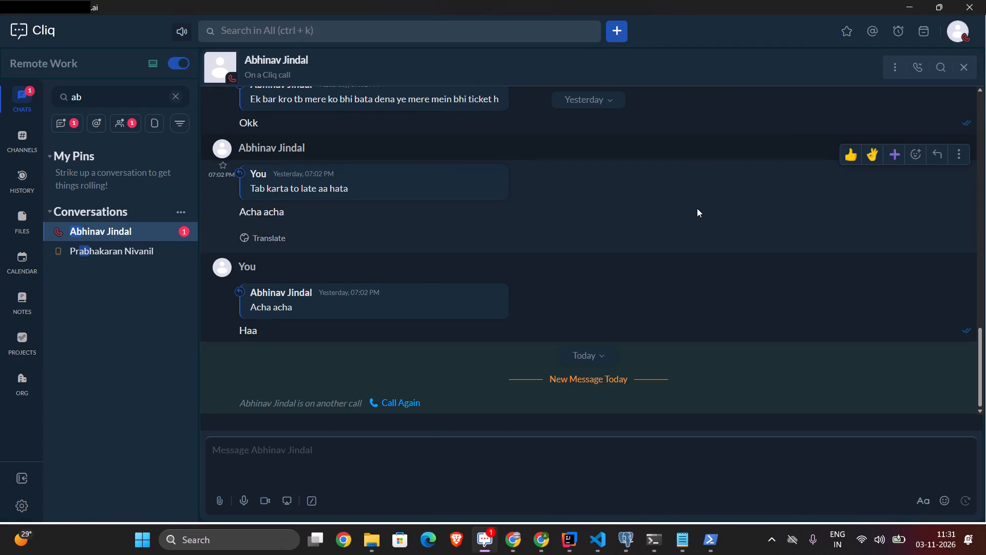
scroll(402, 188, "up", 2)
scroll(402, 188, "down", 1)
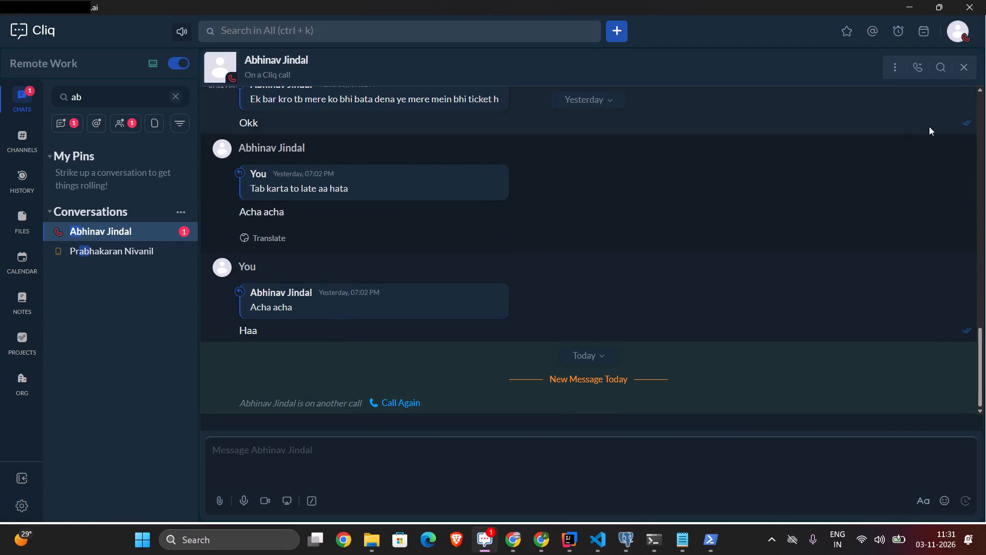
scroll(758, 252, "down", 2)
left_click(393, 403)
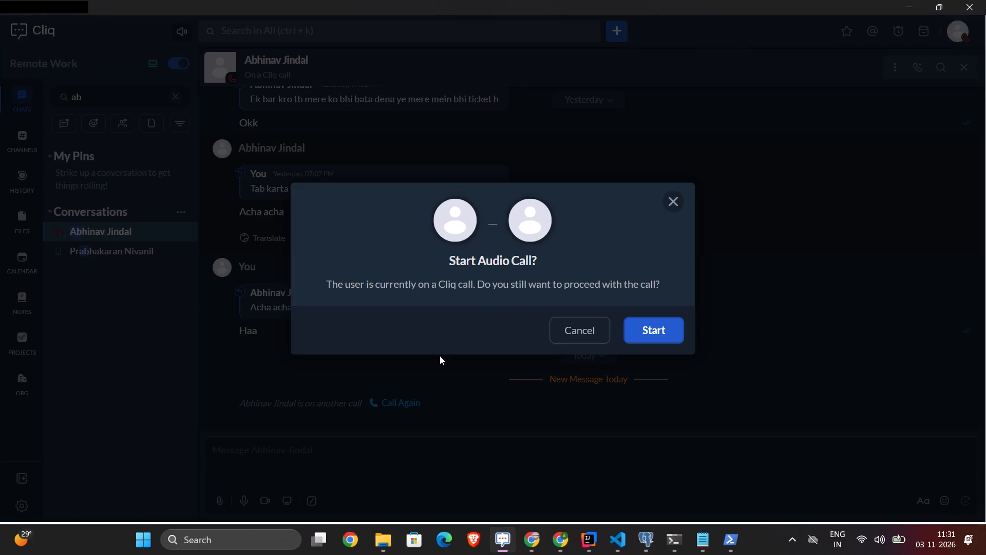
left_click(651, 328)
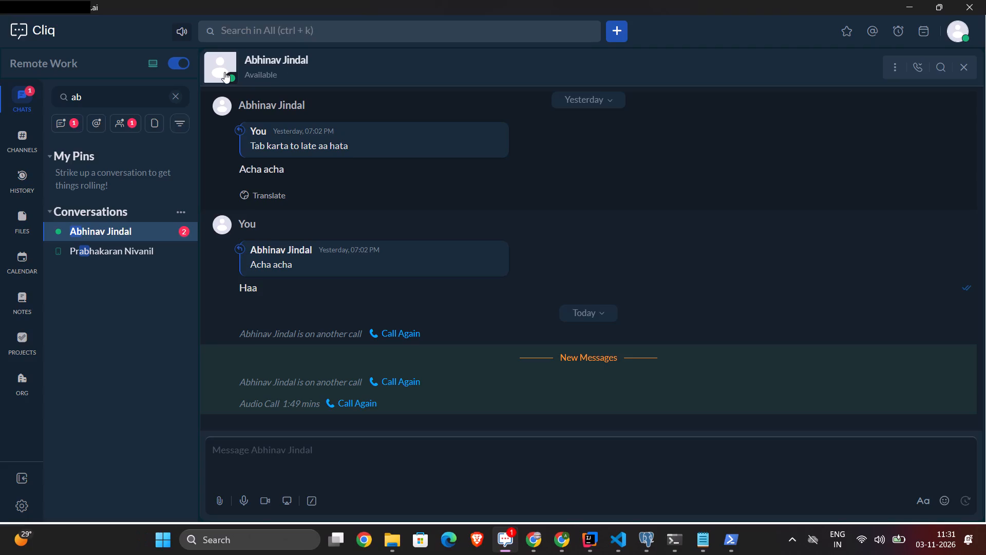
Start an audio call with the colleague from their direct chat.
left_click(922, 66)
left_click(859, 93)
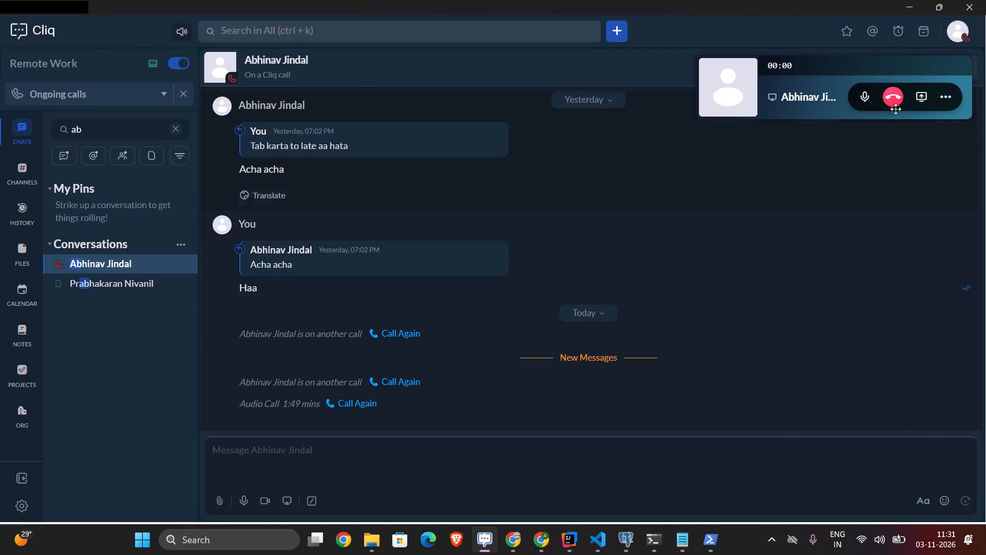
Share the entire screen in the audio call, without system audio.
left_click(930, 97)
left_click(838, 31)
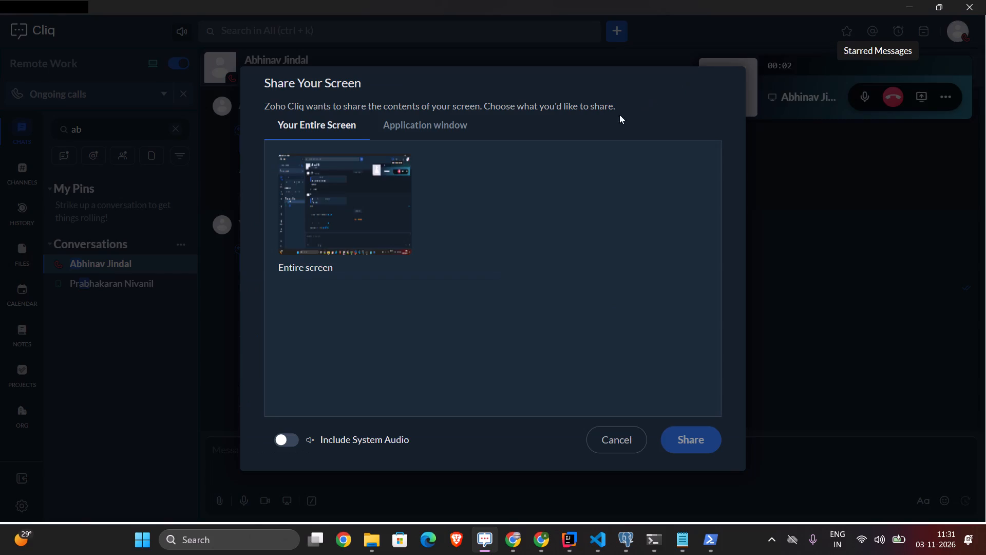
left_click(354, 191)
left_click(689, 437)
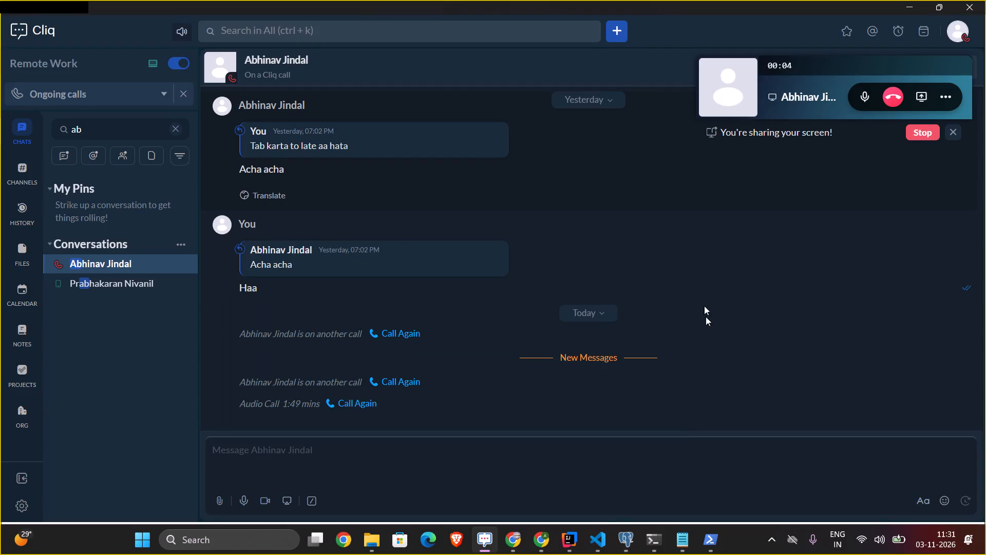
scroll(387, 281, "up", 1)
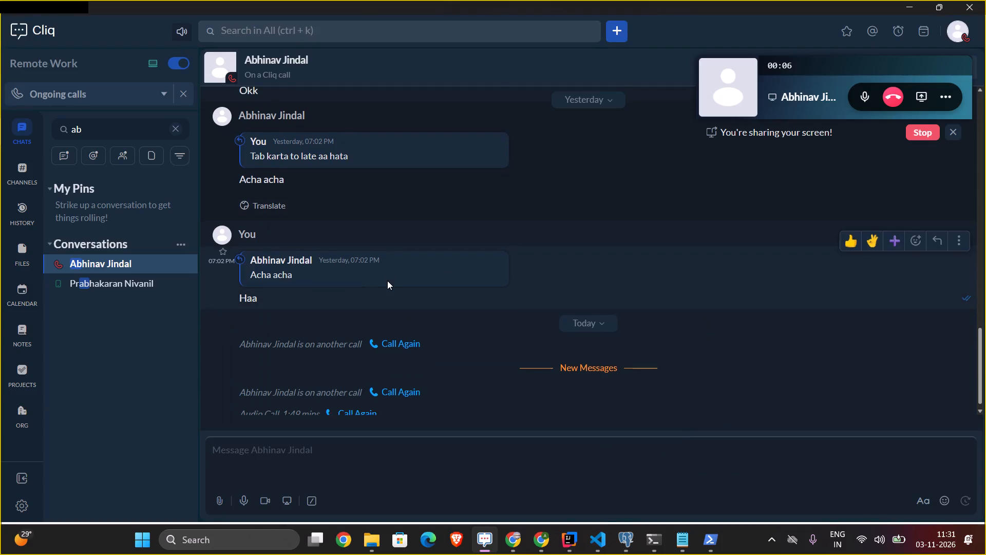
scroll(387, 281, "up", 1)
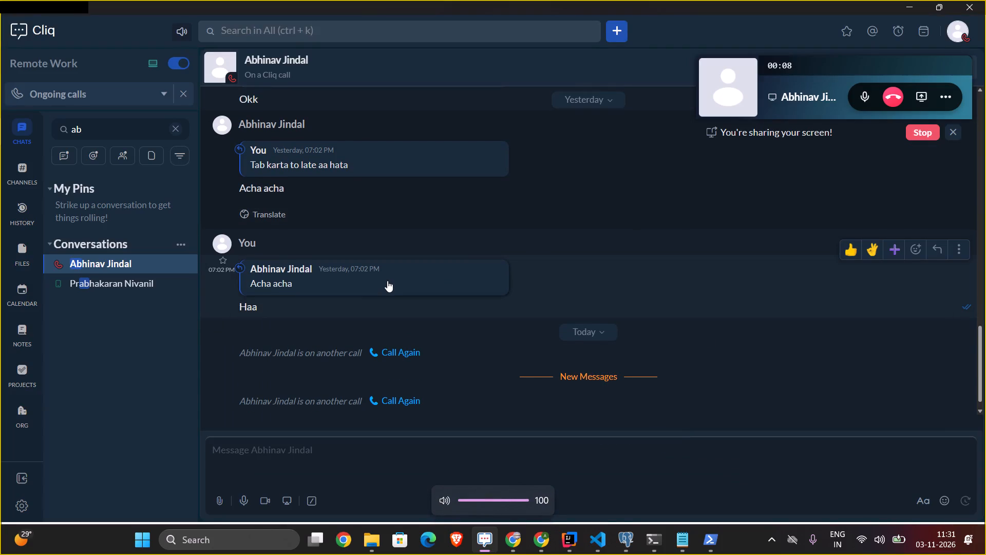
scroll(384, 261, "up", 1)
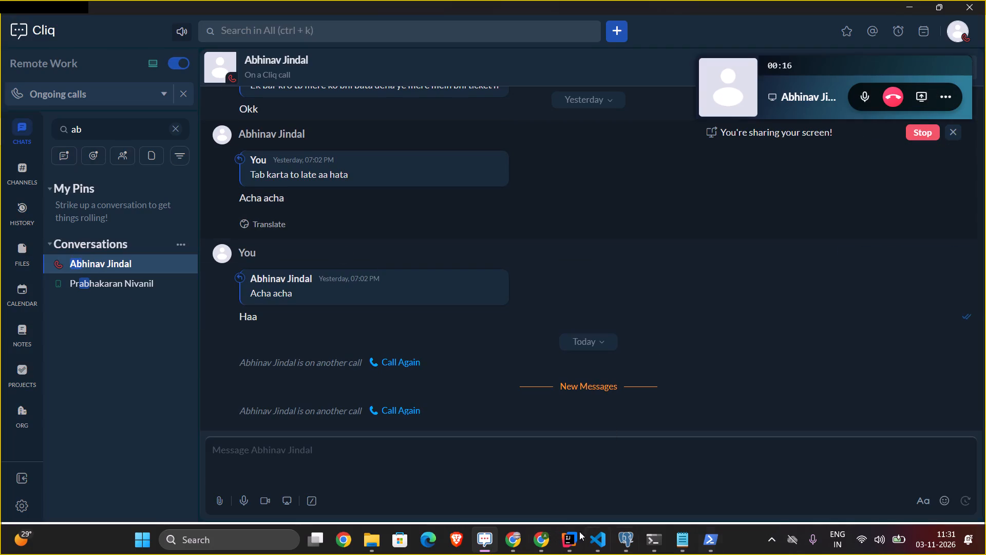
Switch to the Downloads folder in File Explorer and open the Edify .xlsx workbook in a maximised Excel window.
left_click(357, 543)
left_click(322, 493)
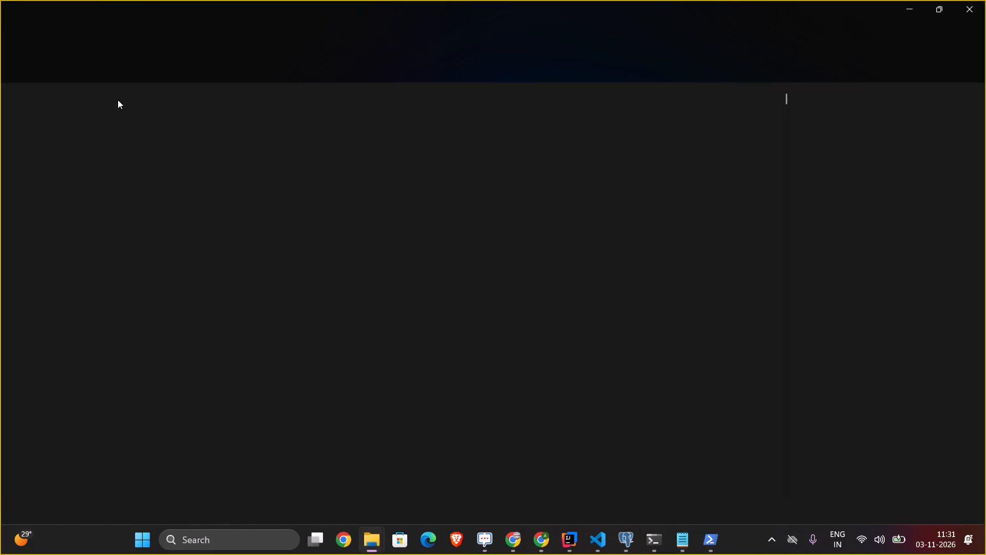
left_click(104, 32)
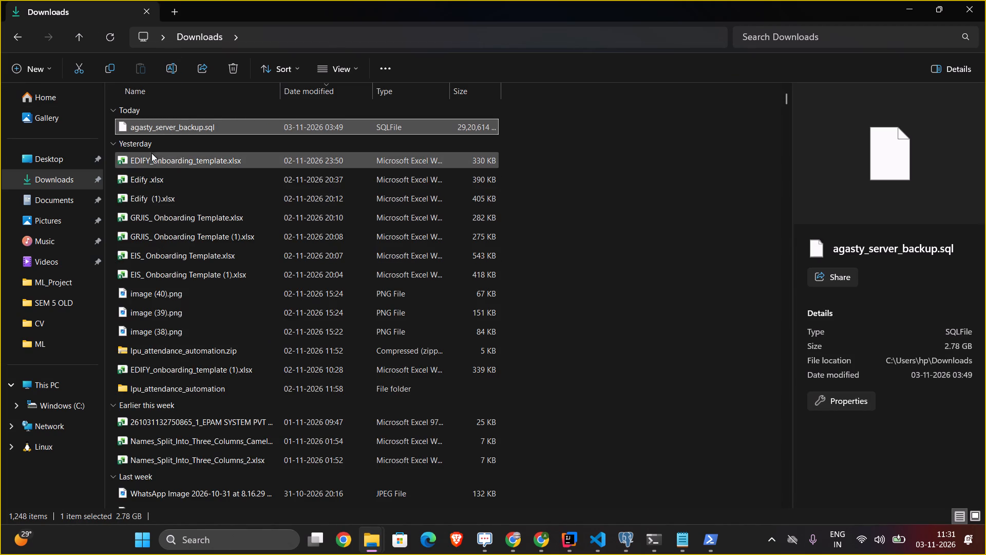
left_click(141, 178)
triple_click(141, 178)
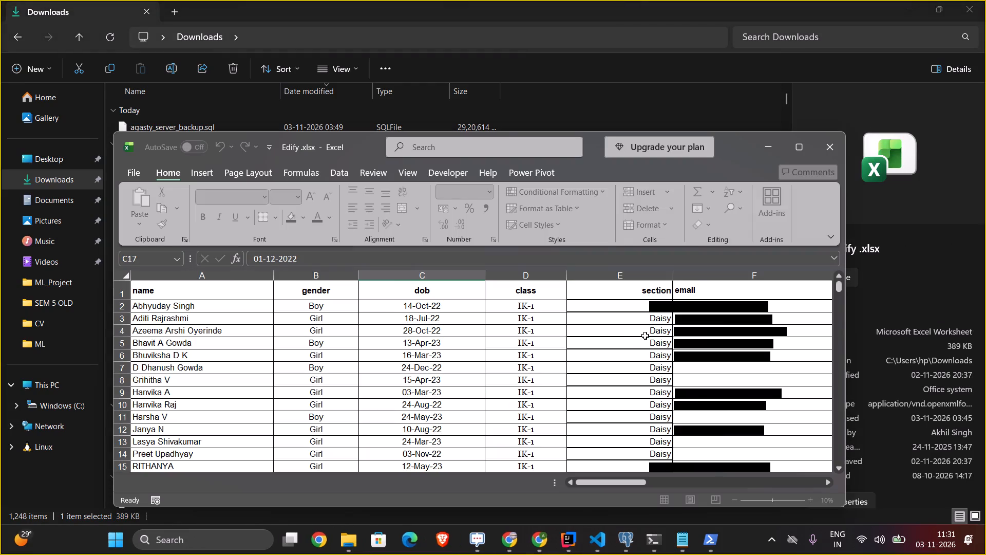
left_click(798, 155)
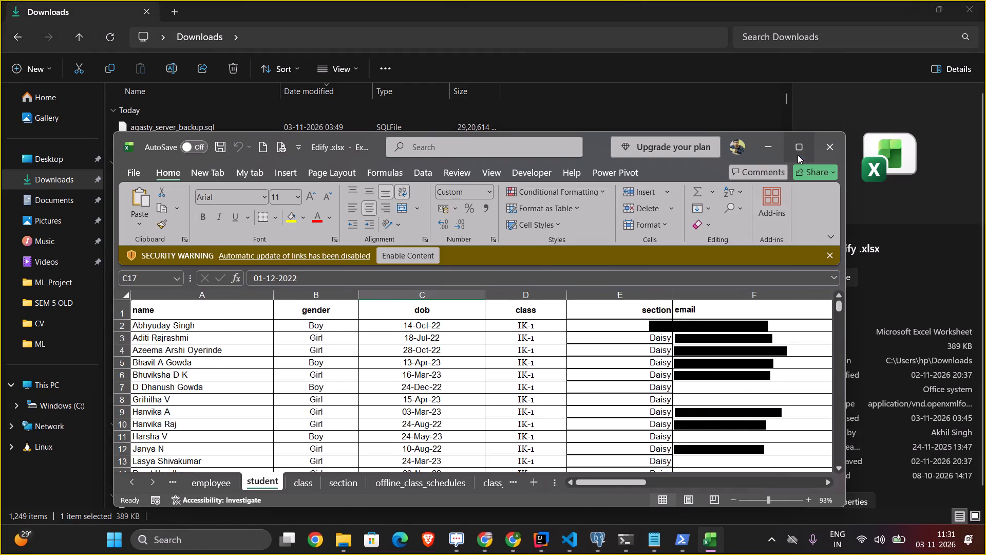
Examine the school record on the workbook's account sheet, across its columns from name to logo.
scroll(333, 299, "right", 1)
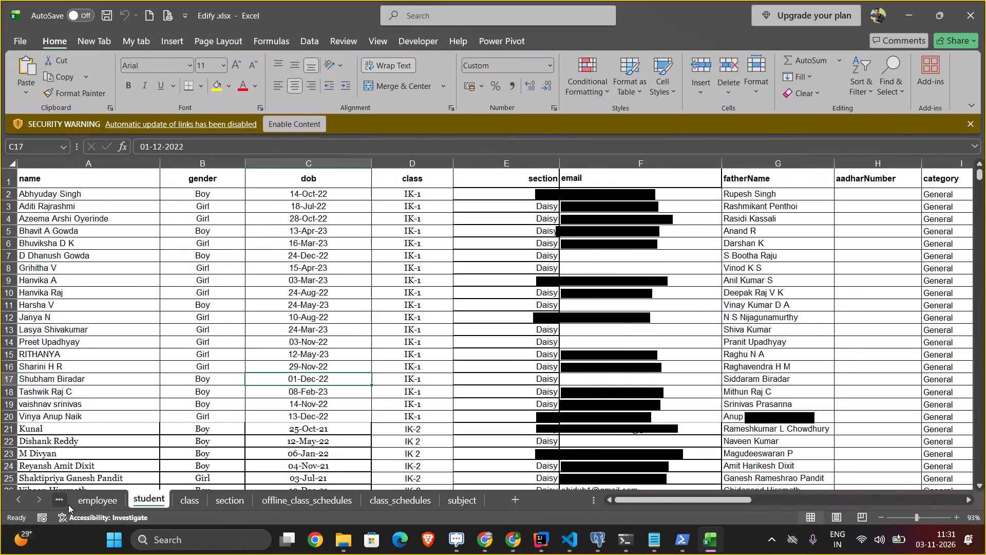
triple_click(67, 501)
triple_click(67, 501)
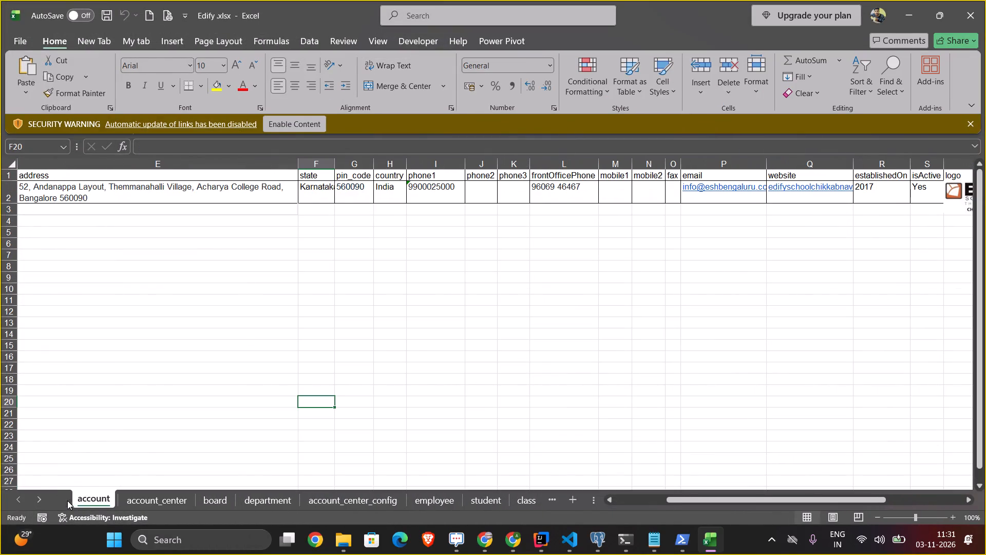
scroll(295, 238, "left", 1)
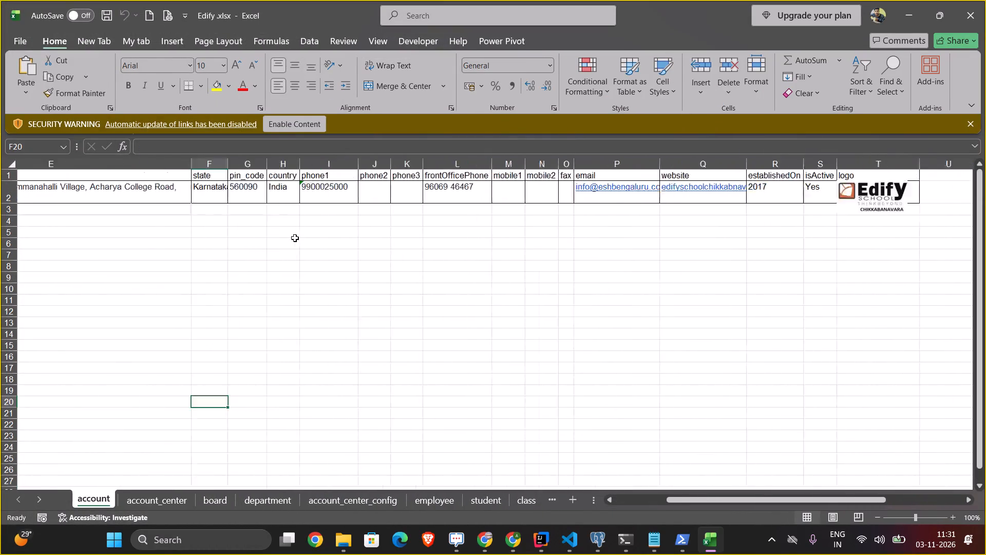
scroll(295, 238, "left", 2)
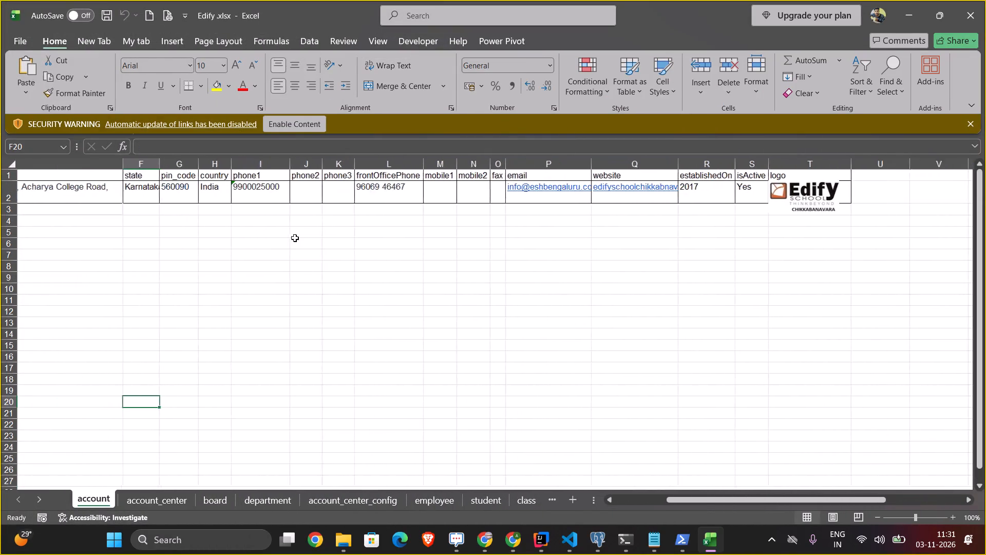
scroll(295, 238, "right", 2)
scroll(378, 217, "right", 1)
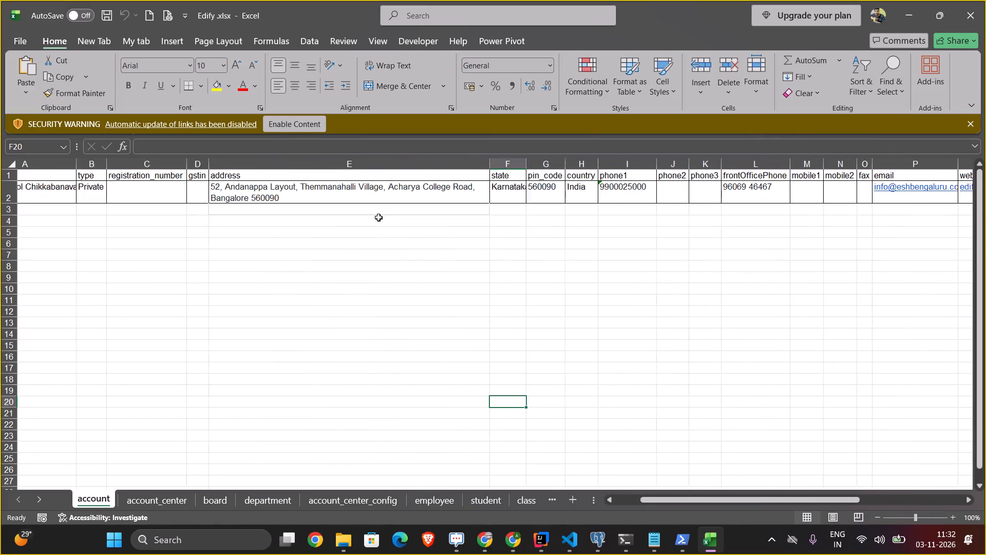
scroll(378, 217, "right", 1)
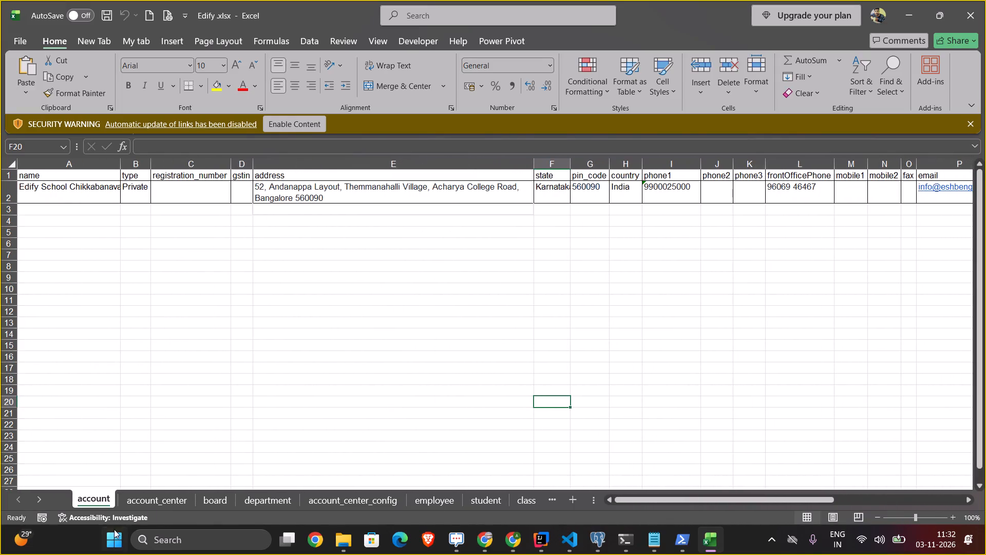
Open the account_center sheet to examine the school's branch details.
left_click(154, 498)
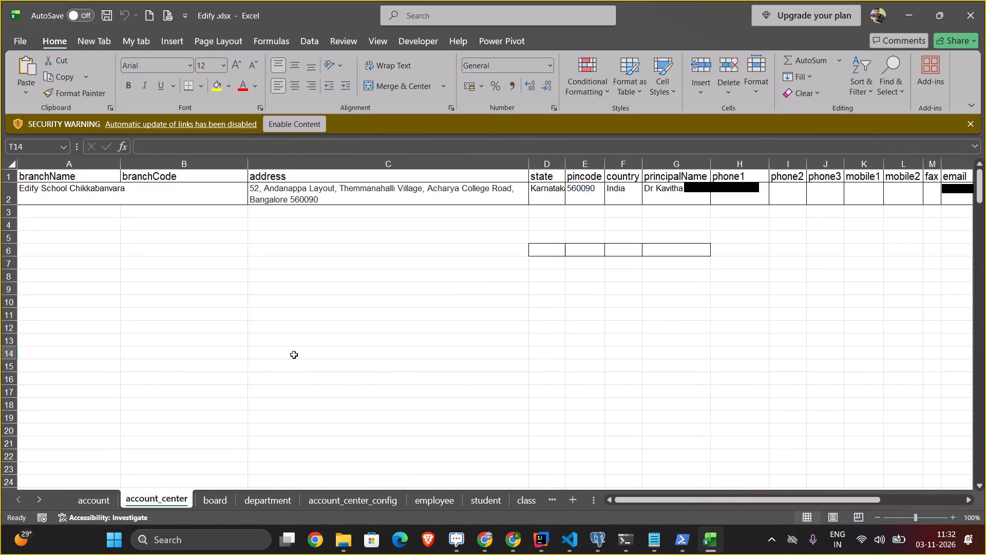
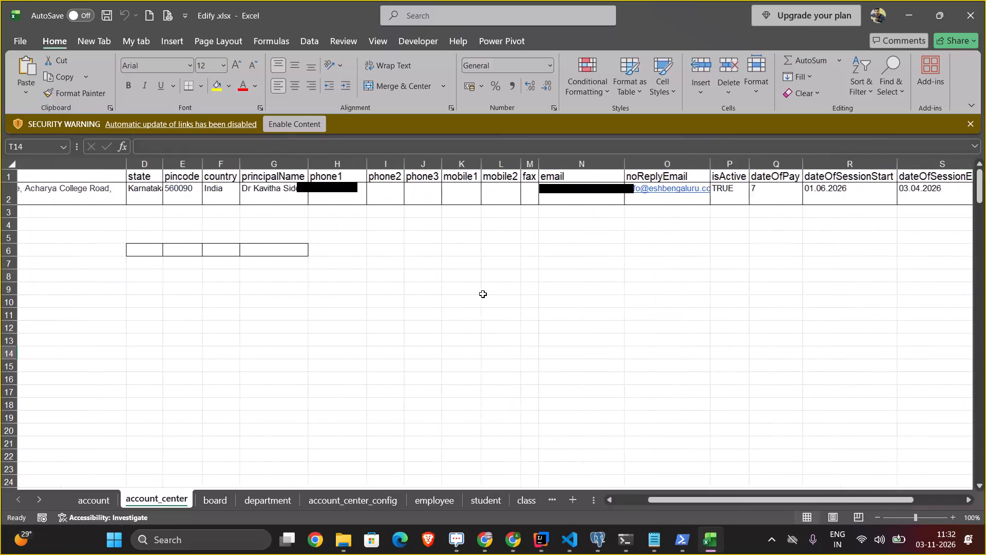
Examine the branch record on the account_center sheet, across its columns from branchName to transport_km_rate.
scroll(483, 294, "left", 1)
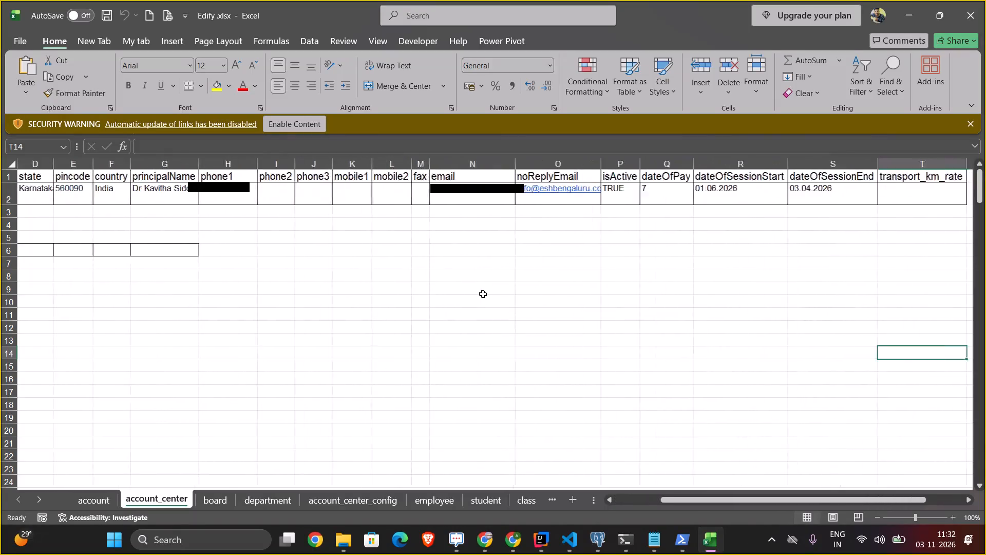
scroll(483, 294, "left", 1)
scroll(483, 294, "right", 3)
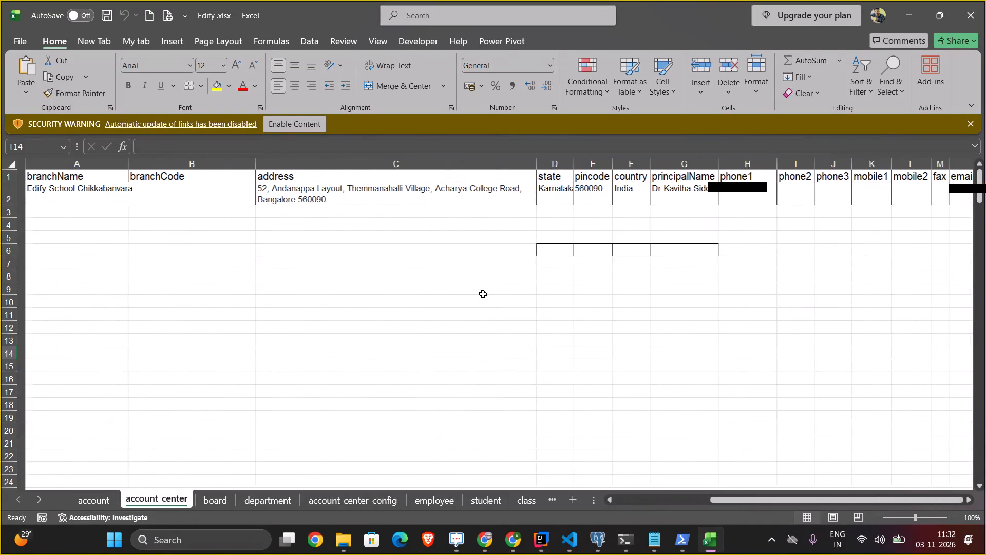
scroll(483, 294, "left", 5)
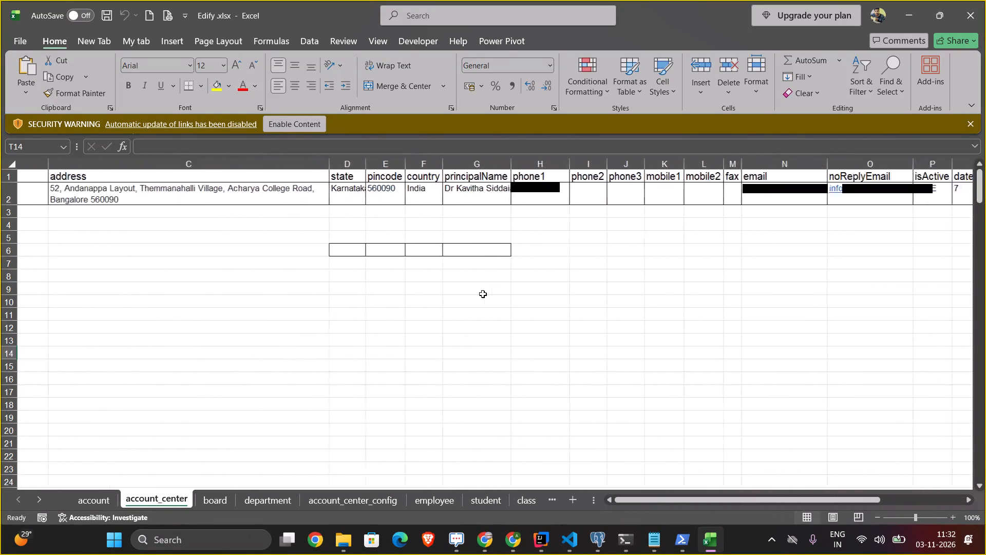
scroll(483, 294, "left", 1)
scroll(483, 294, "right", 5)
Examine the board sheet's code, name and description cells, and the department sheet's list of departments.
left_click(214, 503)
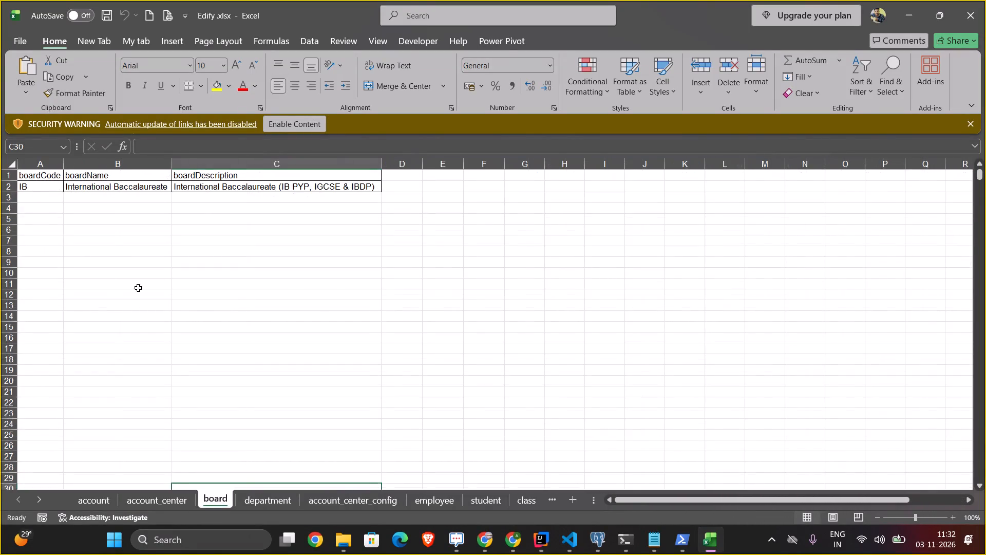
scroll(120, 290, "right", 1)
scroll(120, 290, "up", 1)
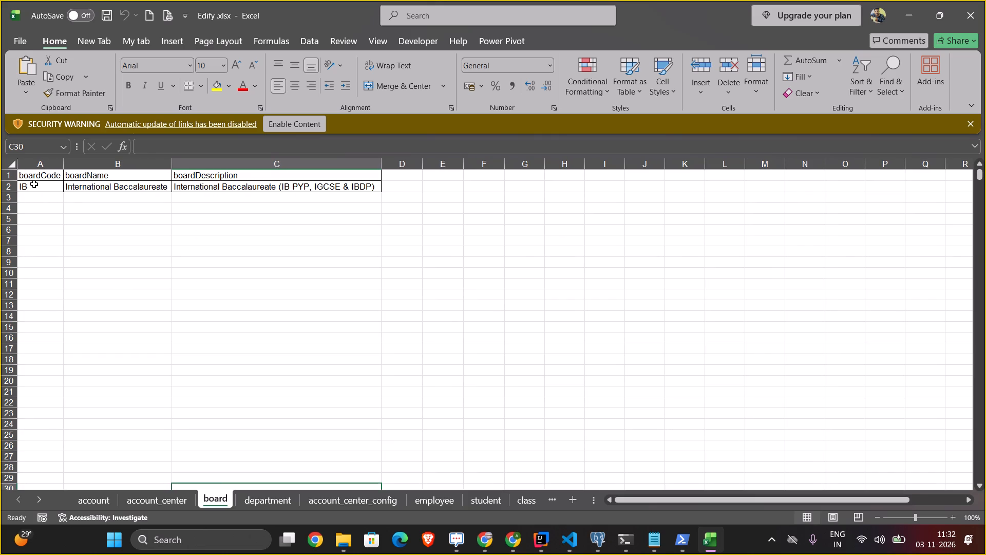
left_click(34, 184)
left_click(95, 185)
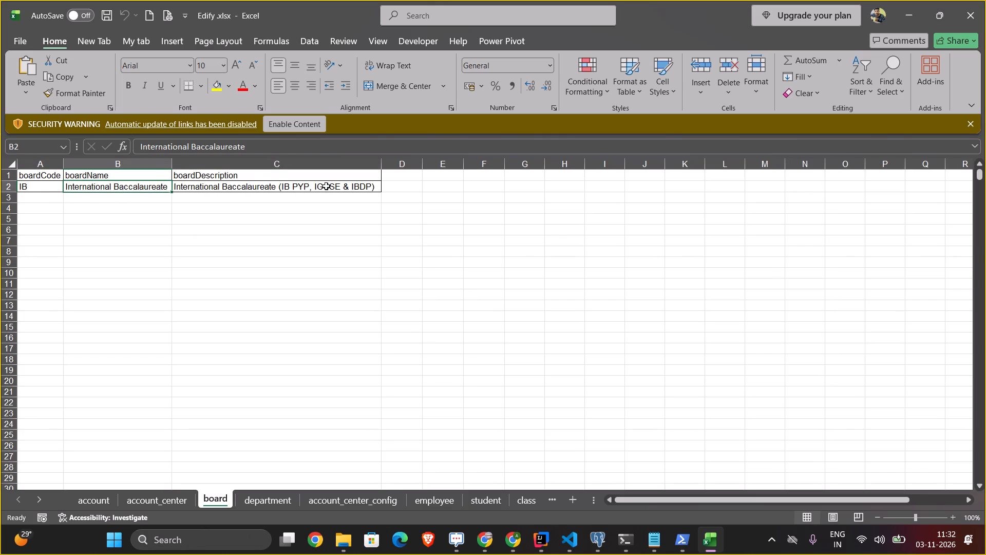
left_click(319, 189)
left_click(267, 500)
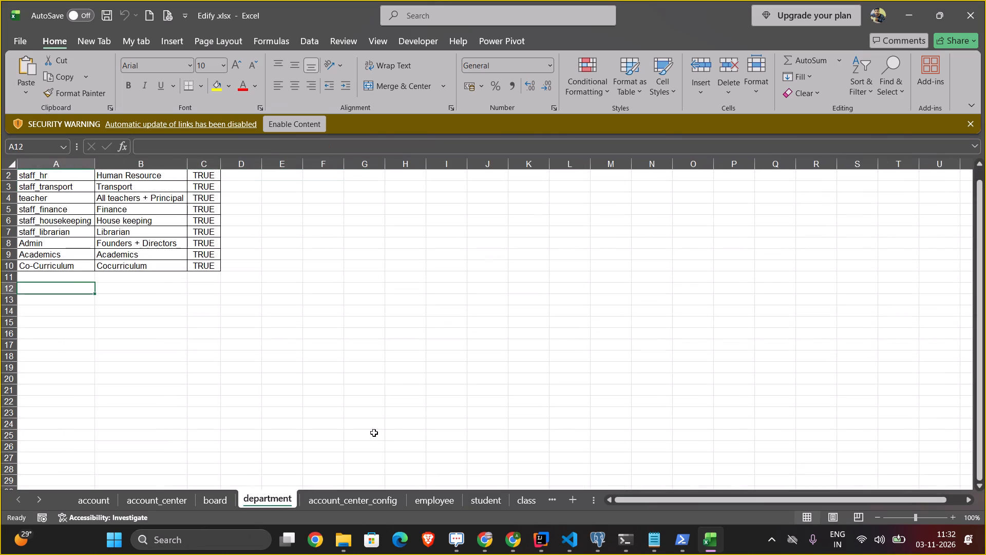
scroll(181, 241, "up", 1)
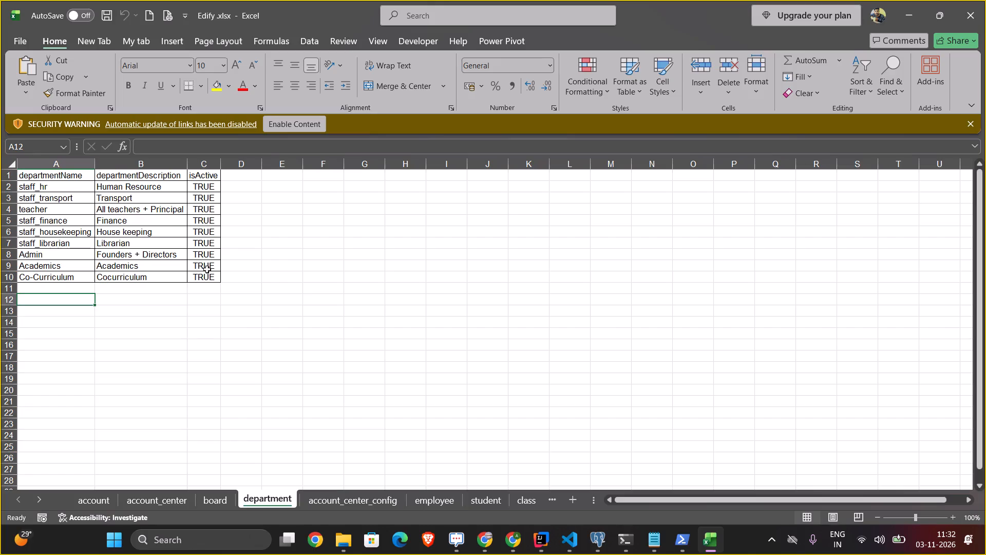
Open the account_center_config sheet and examine its list of property names, display names and values.
left_click(324, 505)
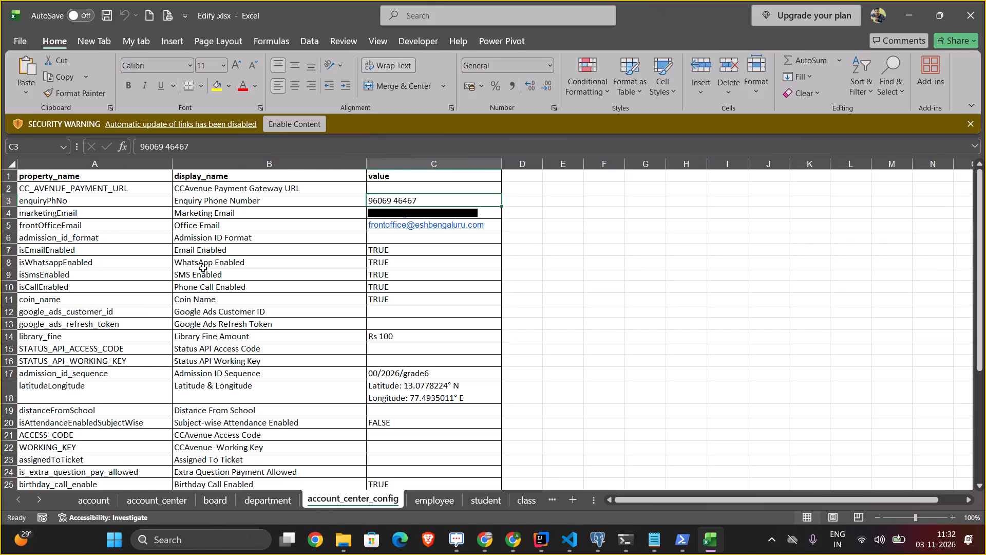
scroll(147, 310, "down", 6)
scroll(147, 310, "up", 2)
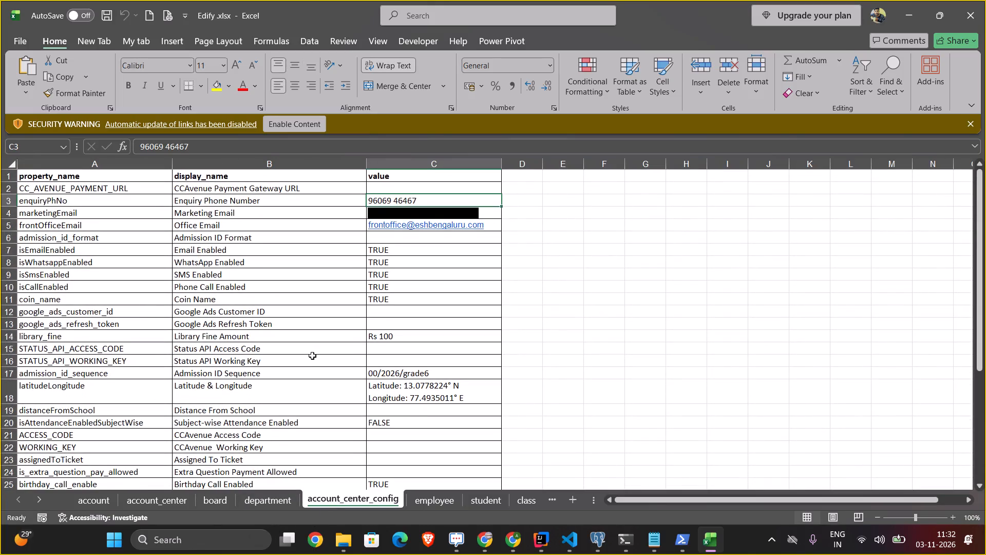
scroll(312, 359, "down", 3)
scroll(312, 359, "up", 4)
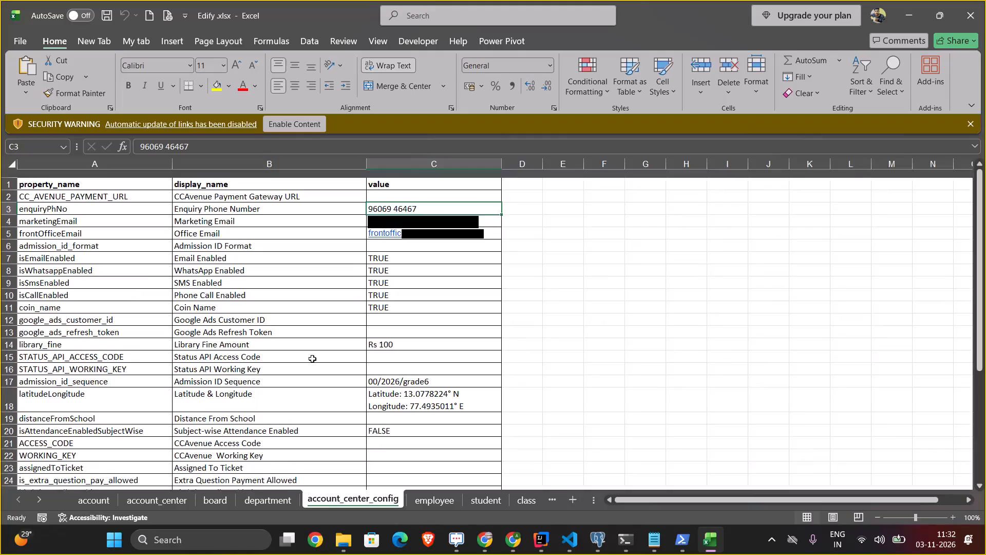
Open the employee sheet and examine the staff records across its columns, from firstname to MedicalNotes.
left_click(430, 501)
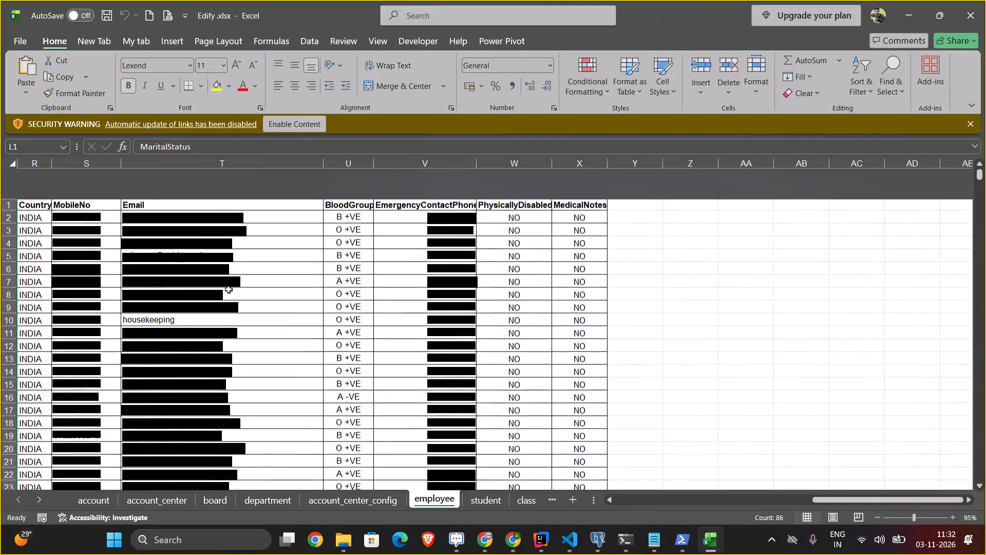
scroll(229, 289, "right", 9)
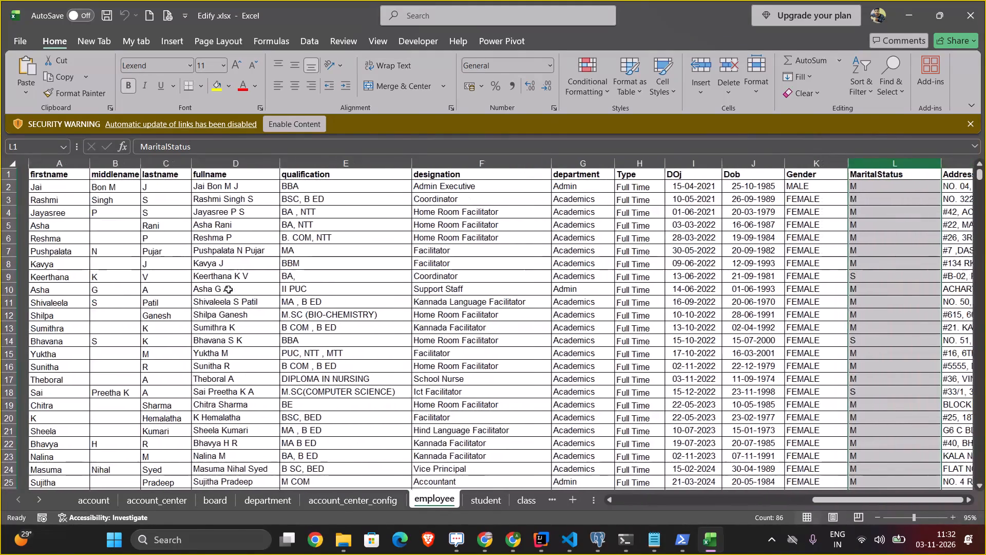
left_click(441, 288)
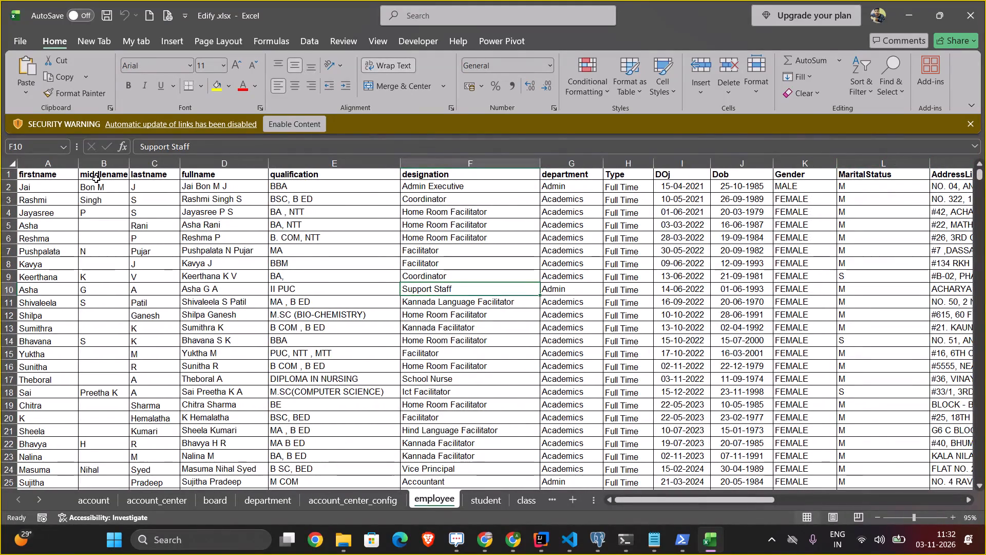
scroll(563, 227, "left", 1)
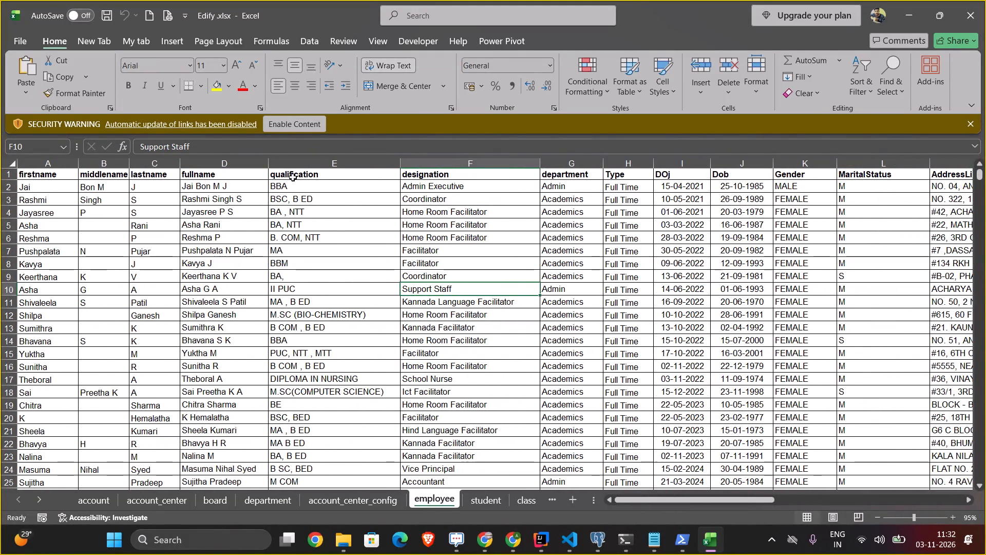
scroll(643, 267, "left", 2)
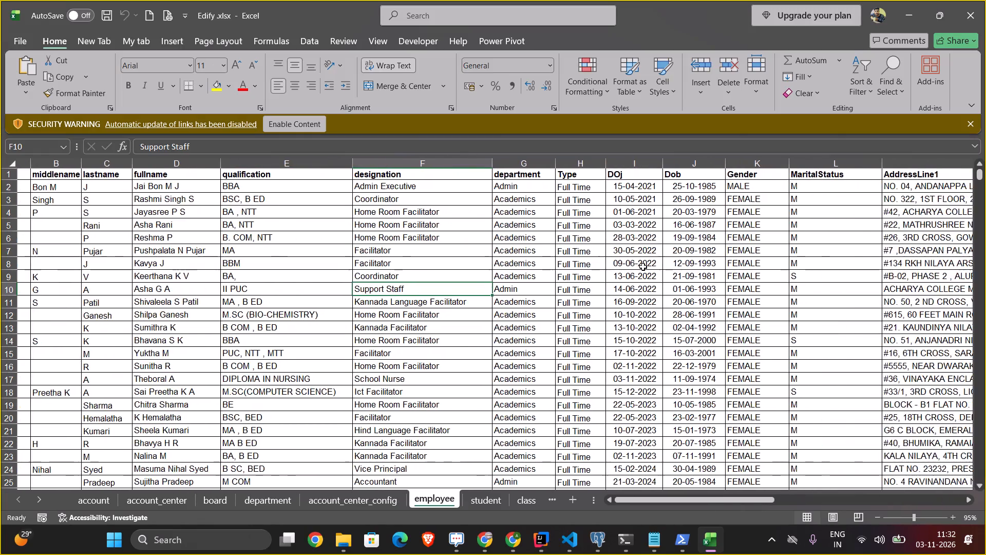
scroll(643, 267, "left", 4)
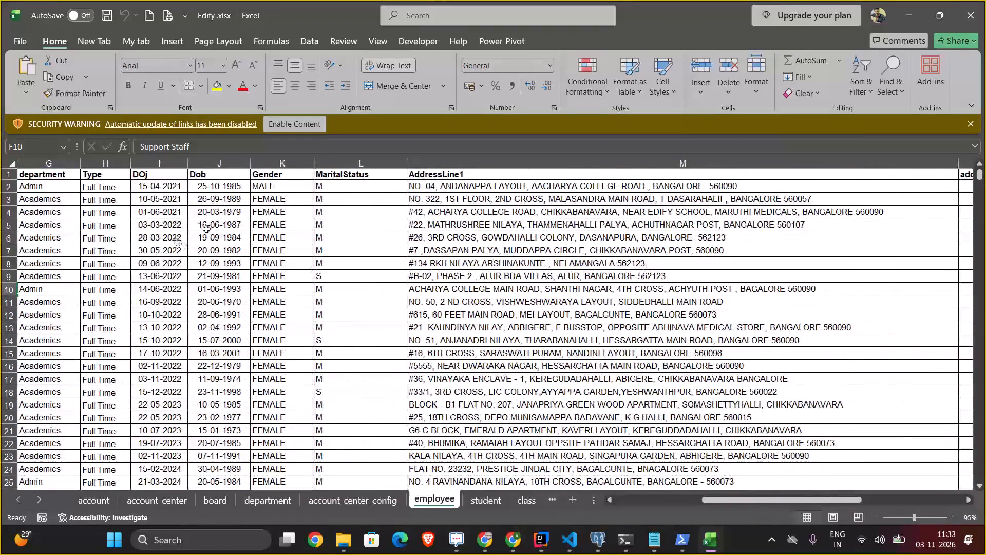
scroll(592, 224, "left", 9)
scroll(592, 224, "right", 2)
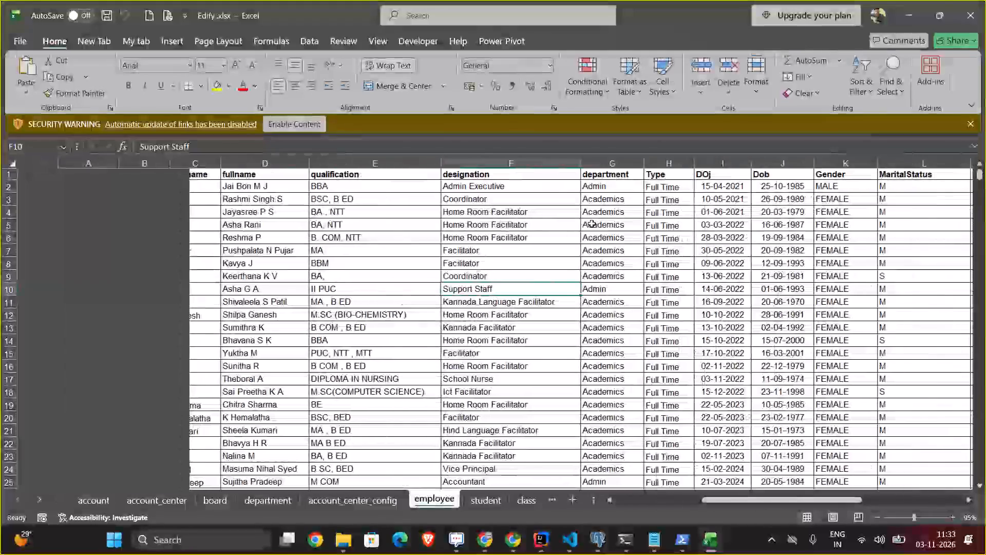
Open the student sheet and examine the student records across its class, parent, admission and address columns.
left_click(481, 508)
scroll(448, 425, "left", 9)
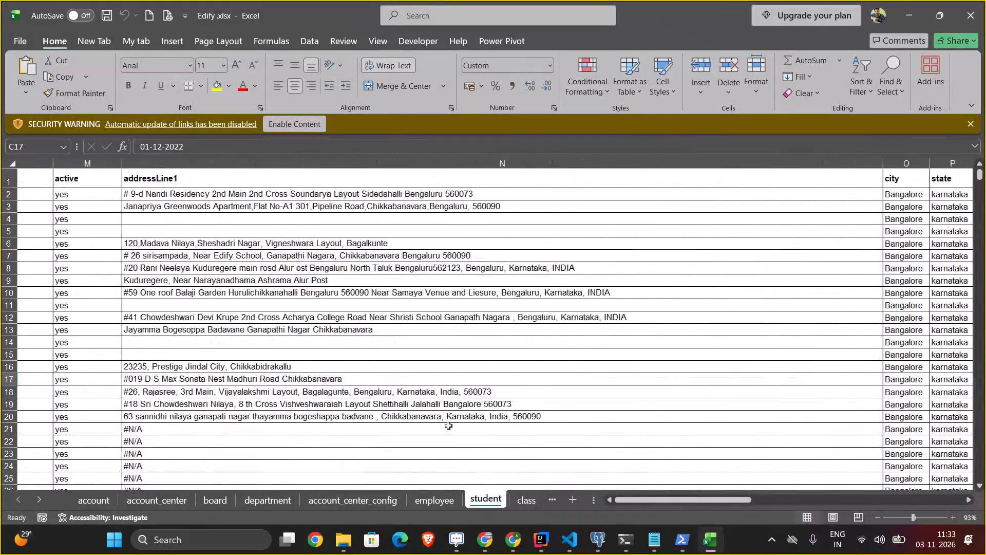
scroll(448, 425, "left", 7)
scroll(448, 425, "right", 12)
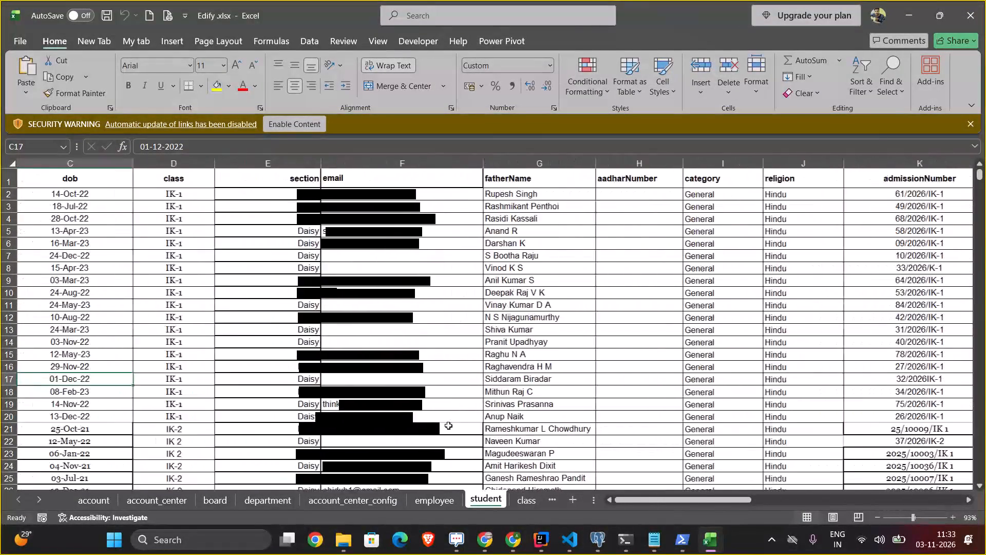
scroll(448, 425, "right", 6)
Open the class sheet to examine the class names, and open the section sheet.
left_click(532, 510)
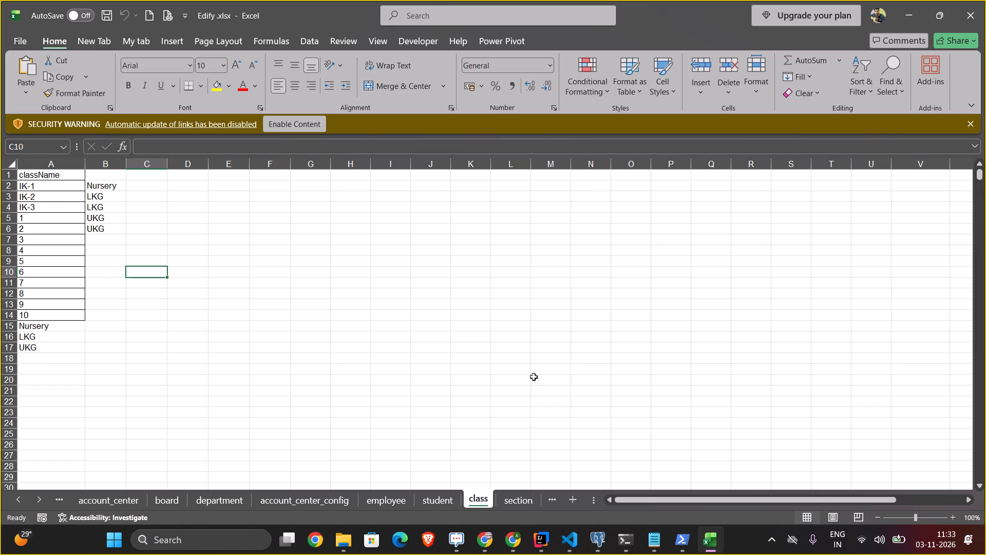
left_click(515, 494)
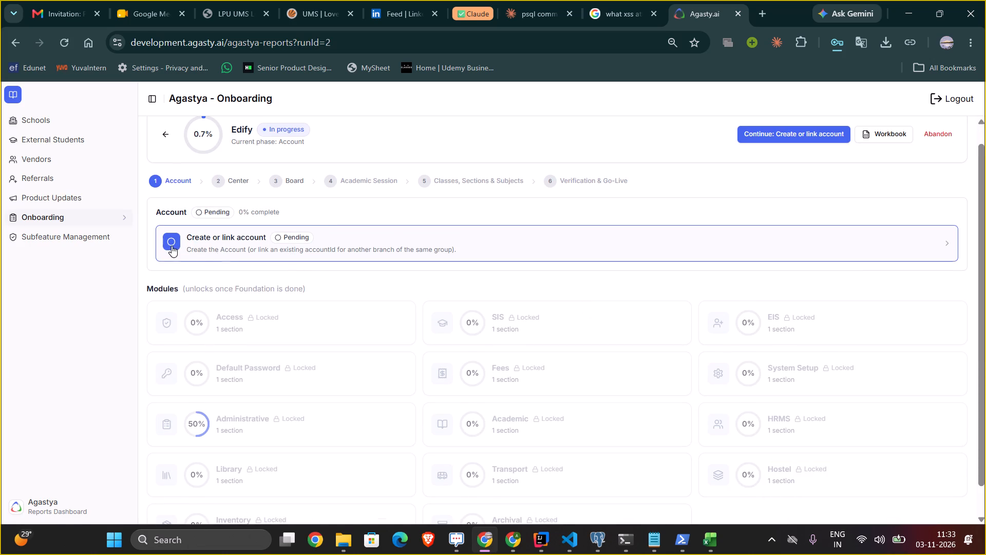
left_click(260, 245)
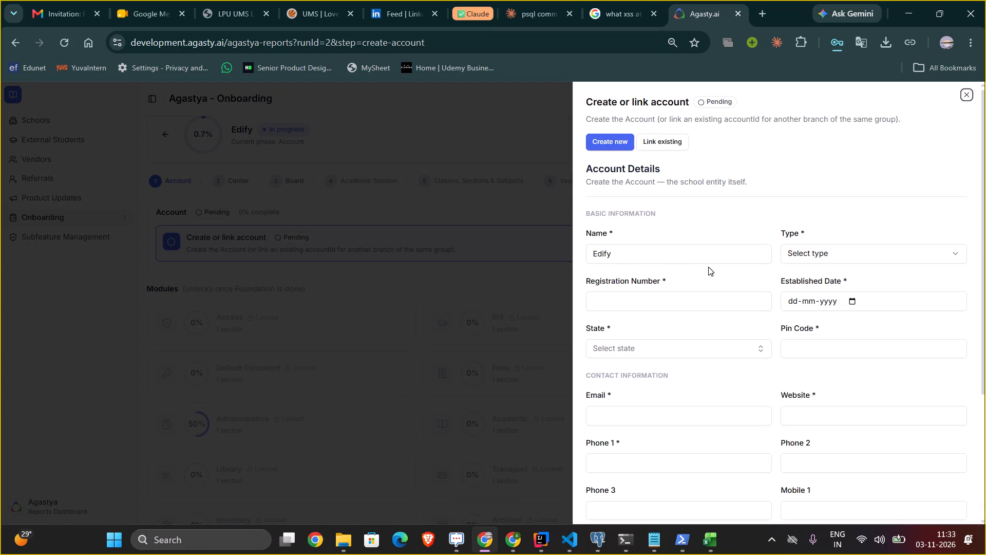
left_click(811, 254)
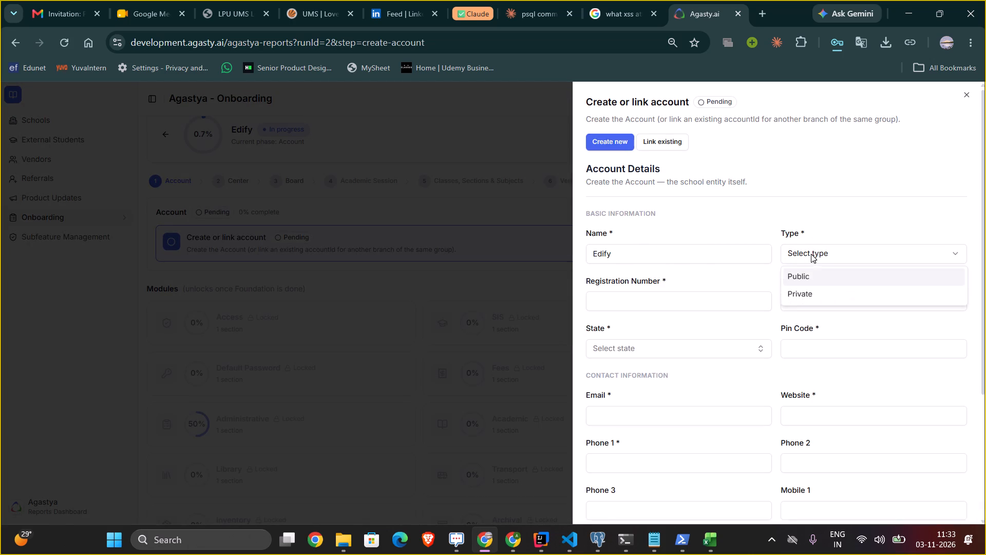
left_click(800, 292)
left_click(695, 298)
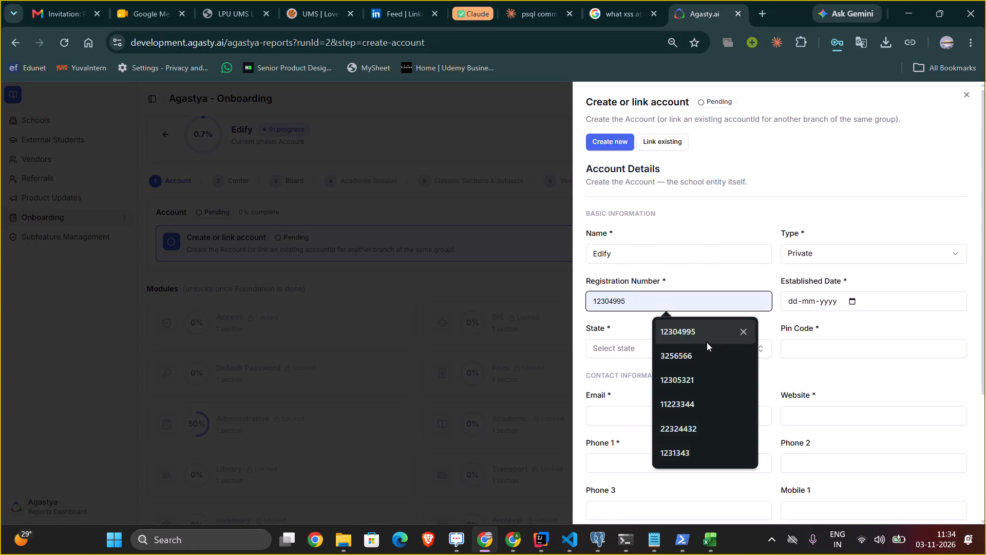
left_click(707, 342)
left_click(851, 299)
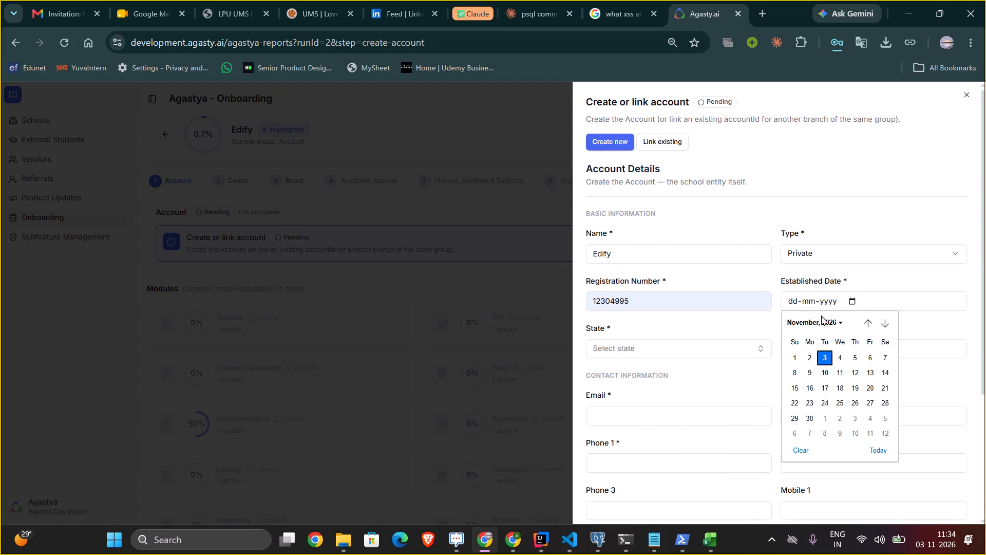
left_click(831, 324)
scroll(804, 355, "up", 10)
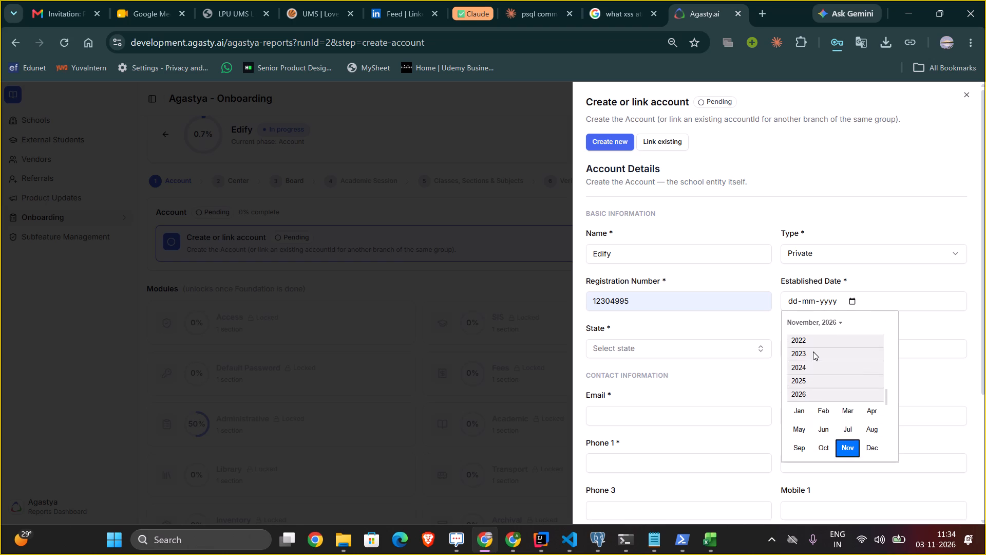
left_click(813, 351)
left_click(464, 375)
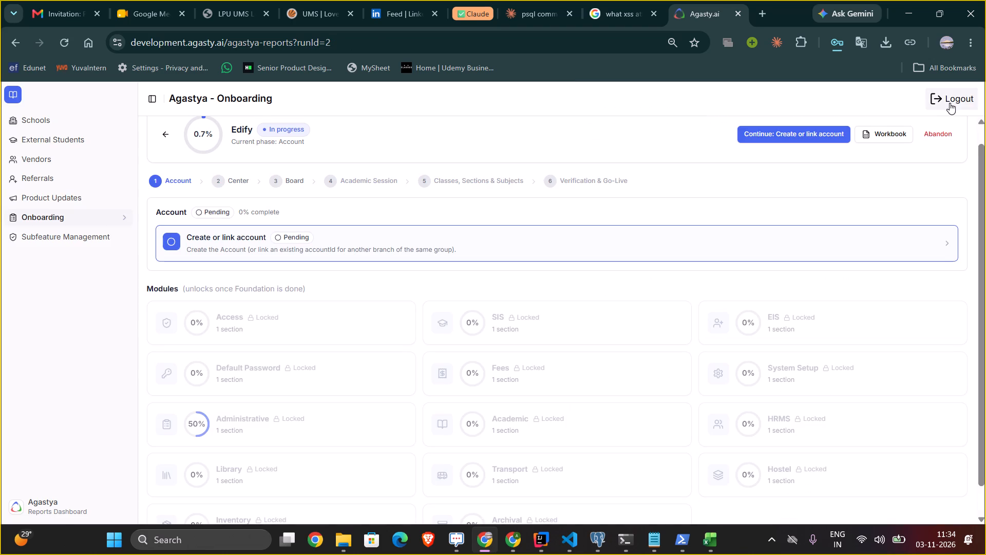
Reopen the Create or link account form for Edify, examine its fields down to the address, and close it.
scroll(449, 251, "left", 1)
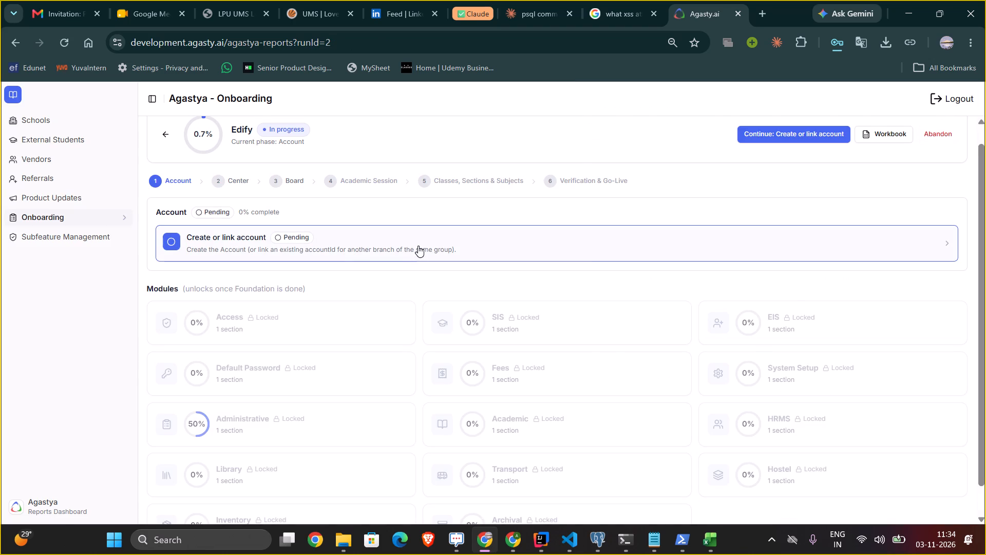
left_click(418, 246)
scroll(761, 436, "down", 5)
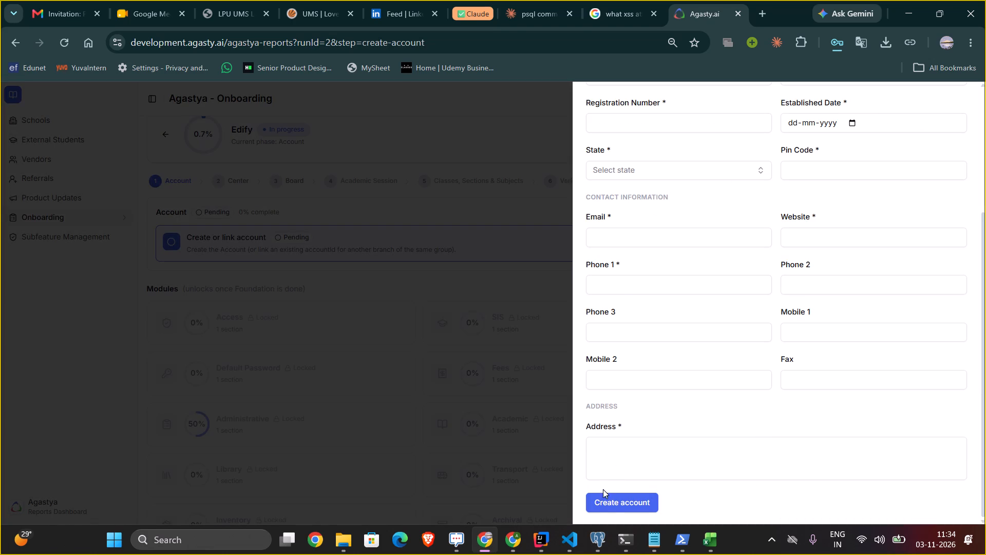
left_click(386, 392)
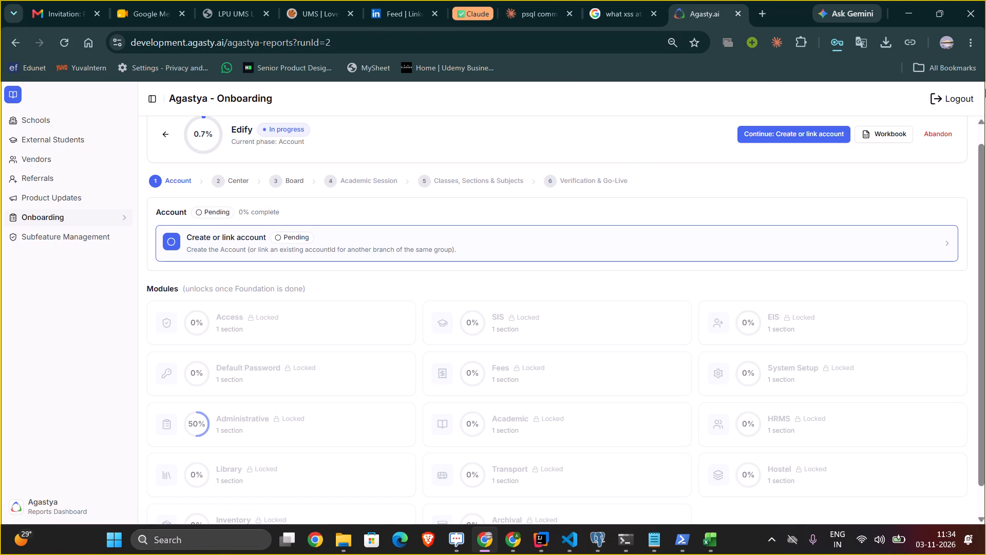
Abandon the Edify onboarding run that is still in its Account phase.
left_click(934, 137)
left_click(585, 336)
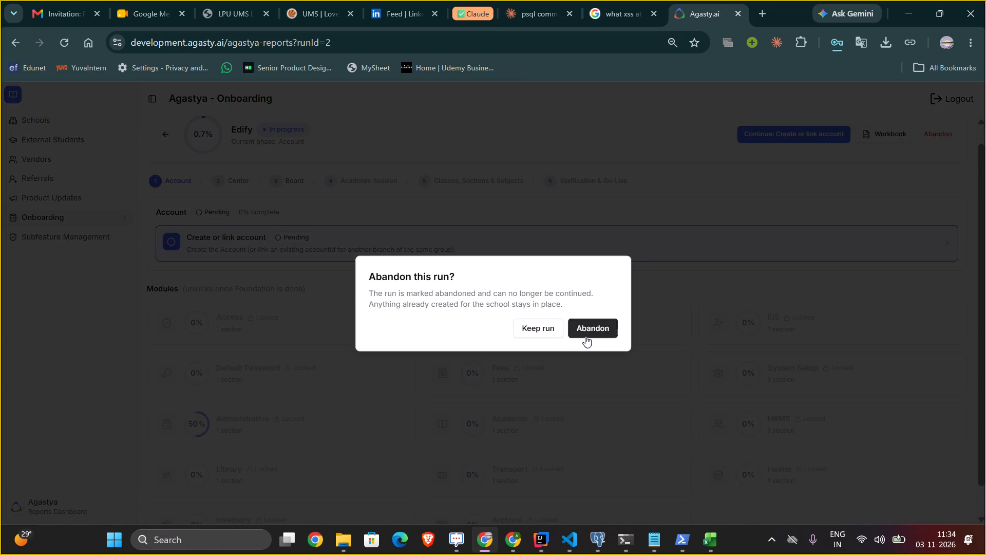
Return to the school setup list, open the other Edify run and open Create or link account in its Account phase.
left_click(166, 131)
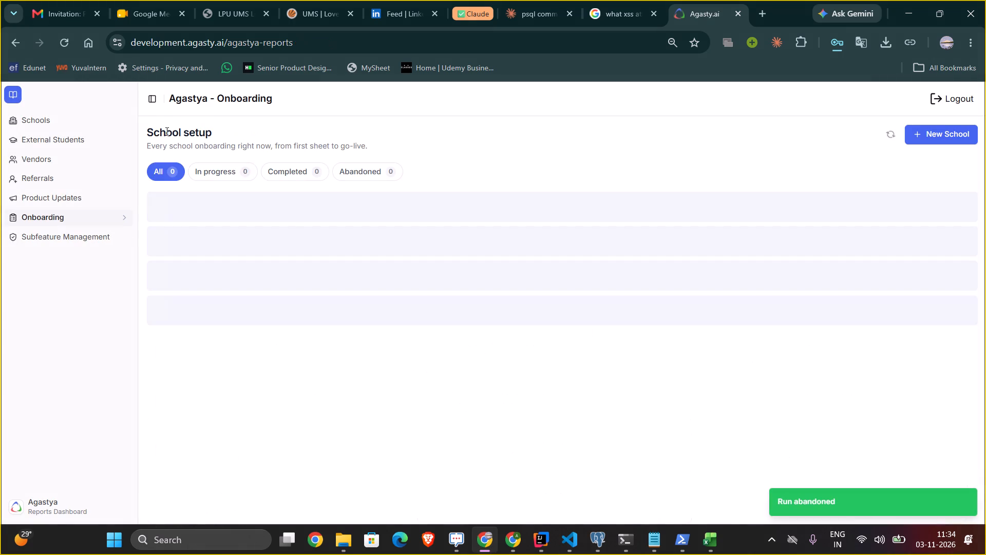
left_click(234, 254)
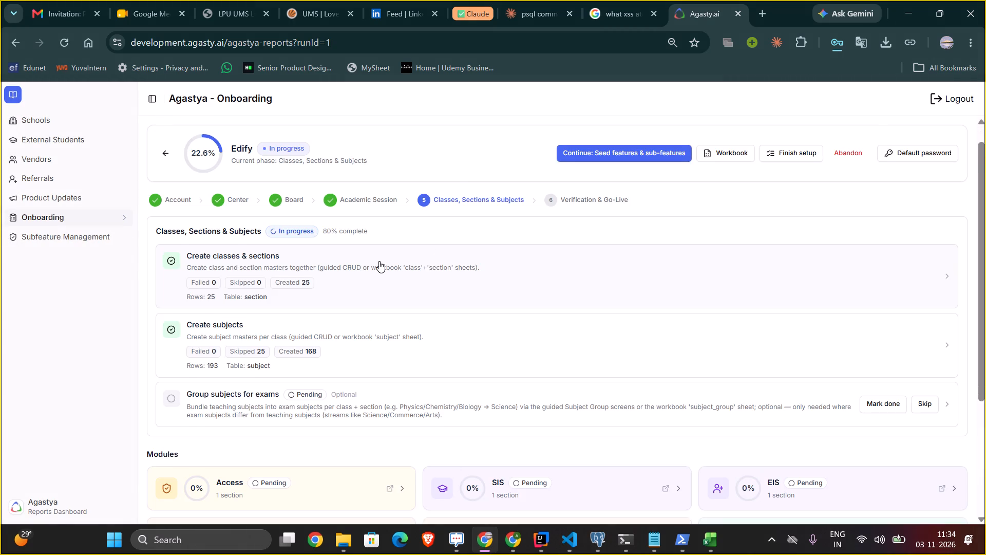
left_click(164, 202)
left_click(227, 266)
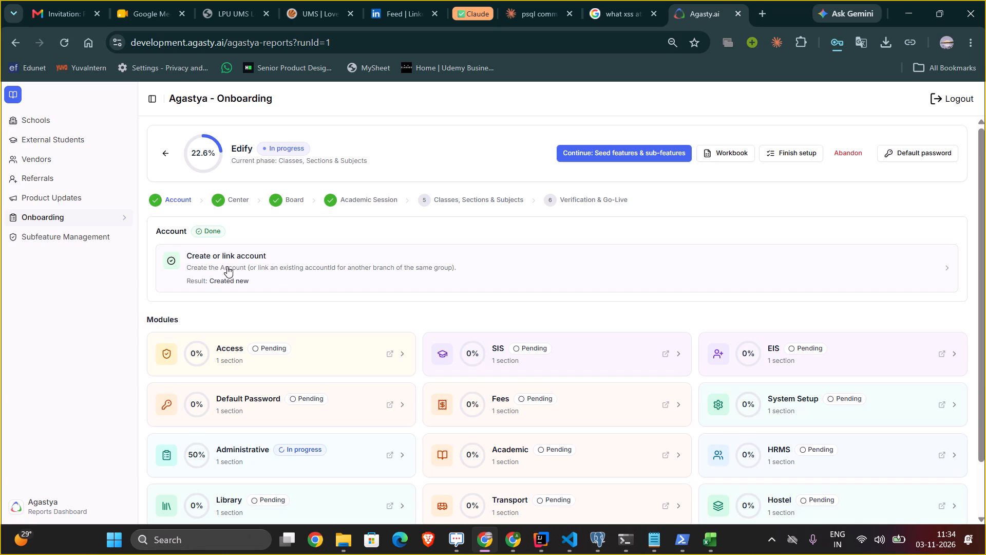
Close the account details, and view the Create center details in the Center phase before closing them.
scroll(824, 299, "up", 1)
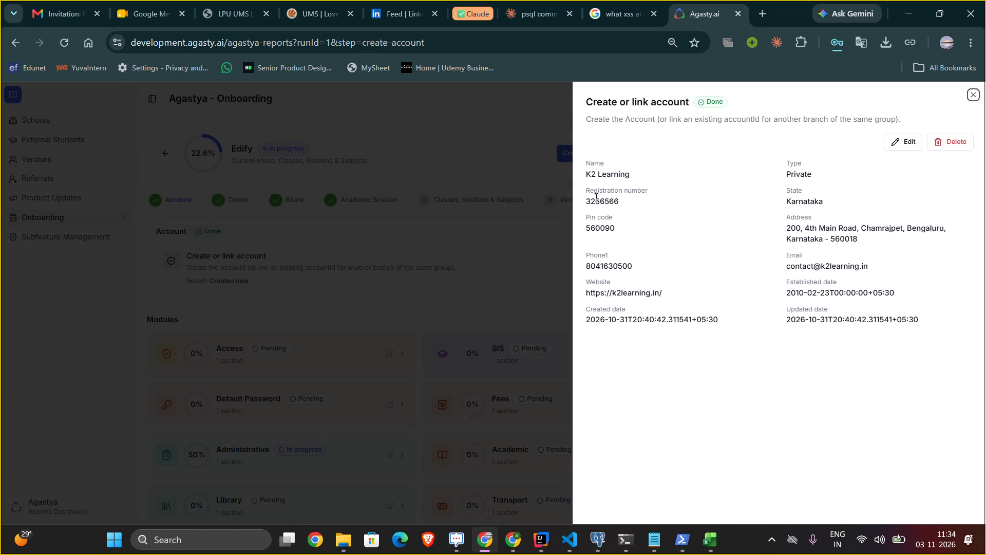
left_click(435, 218)
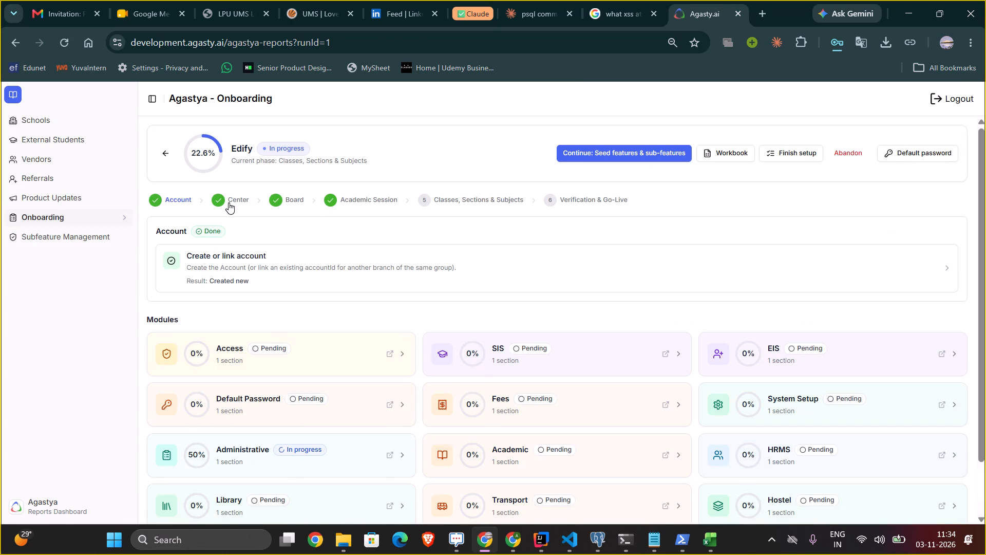
left_click(227, 201)
left_click(246, 260)
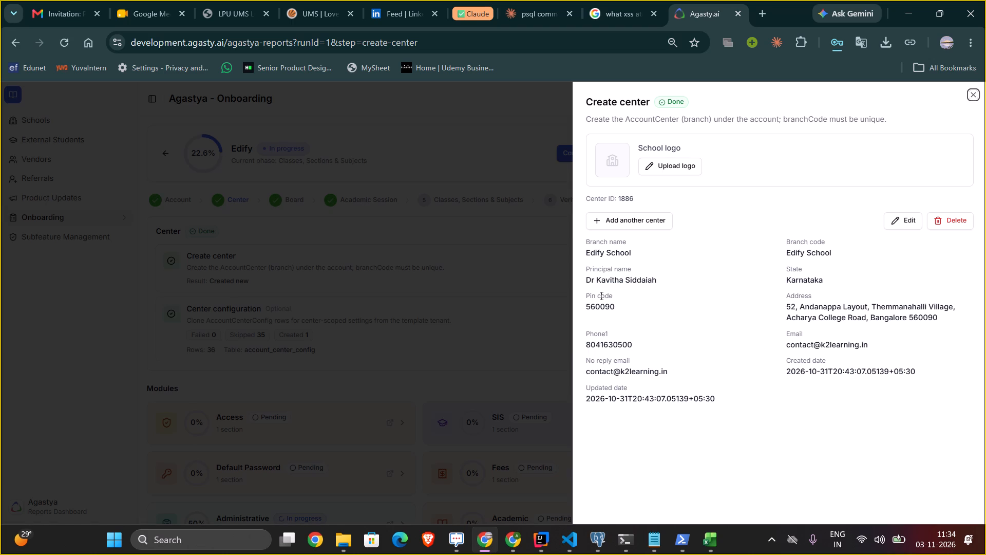
left_click(636, 280)
left_click(383, 281)
left_click(287, 198)
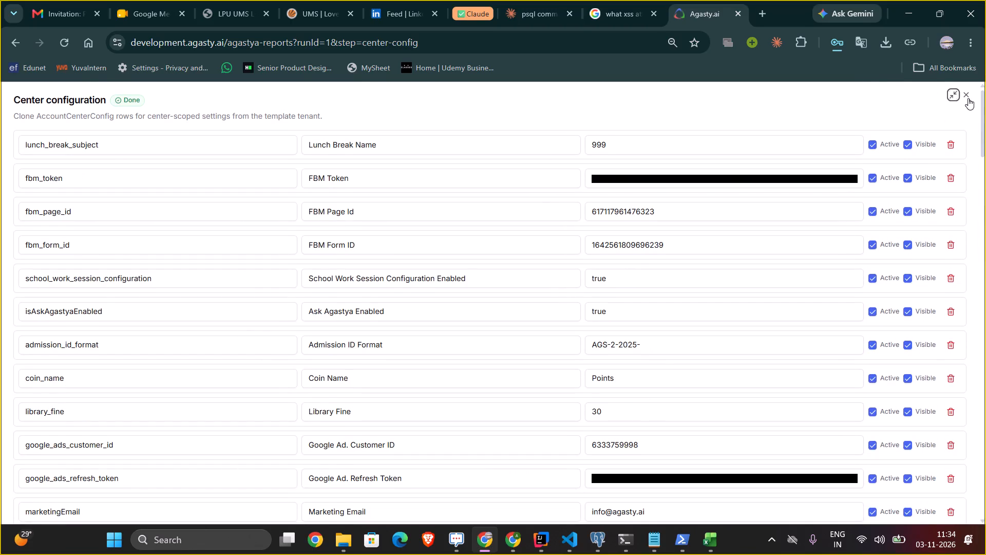
left_click(968, 98)
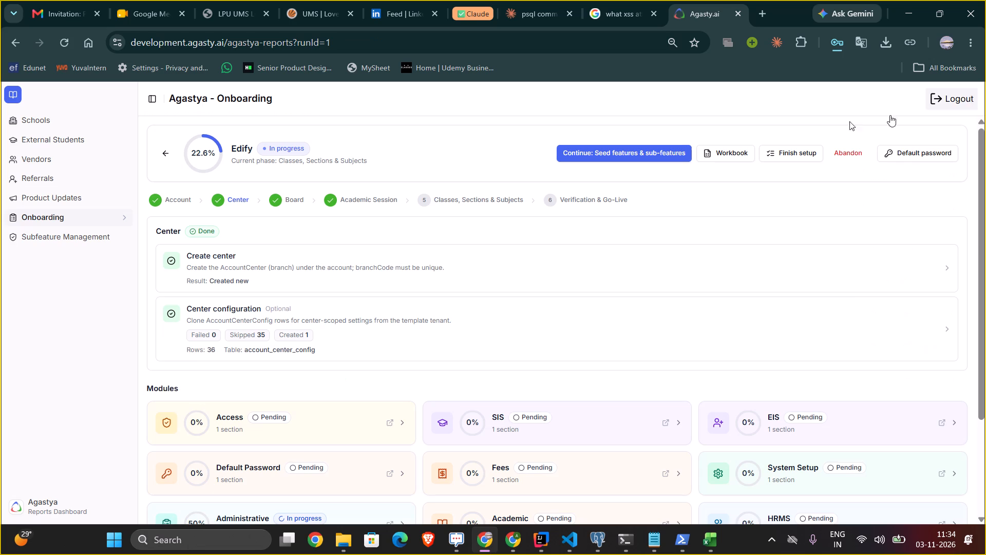
Open Create board in the Board phase, view the board code and board name, and close it.
left_click(300, 205)
left_click(217, 276)
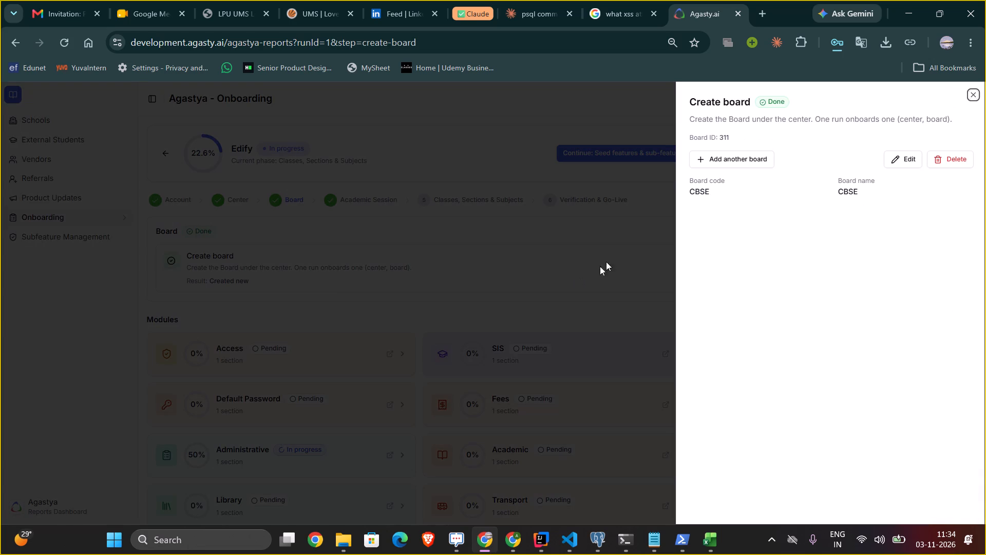
left_click(975, 100)
left_click(975, 94)
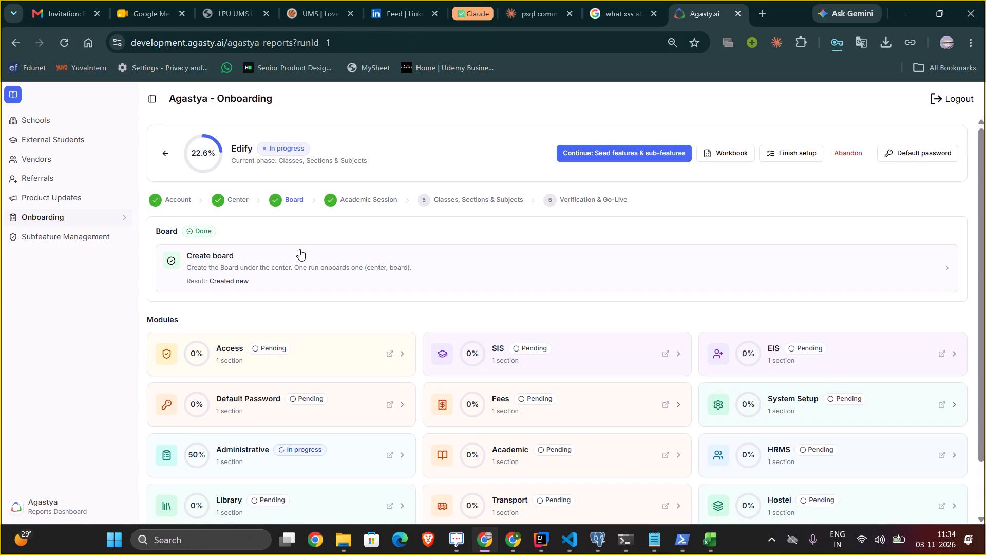
Open the academic session for editing in the Academic Session phase, examine the academic year choices, and close it without saving.
left_click(373, 193)
left_click(258, 273)
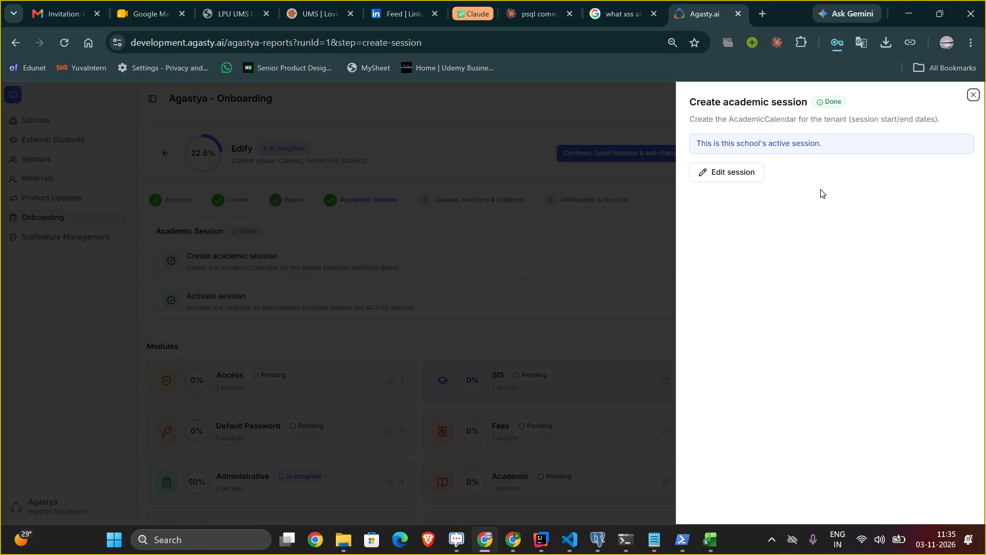
left_click(747, 174)
left_click(718, 163)
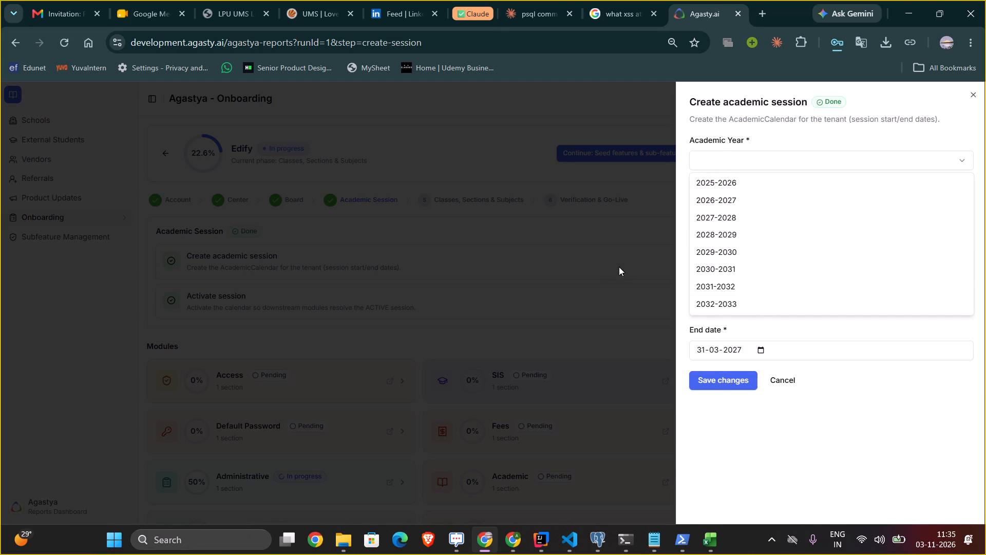
left_click(591, 257)
left_click(976, 95)
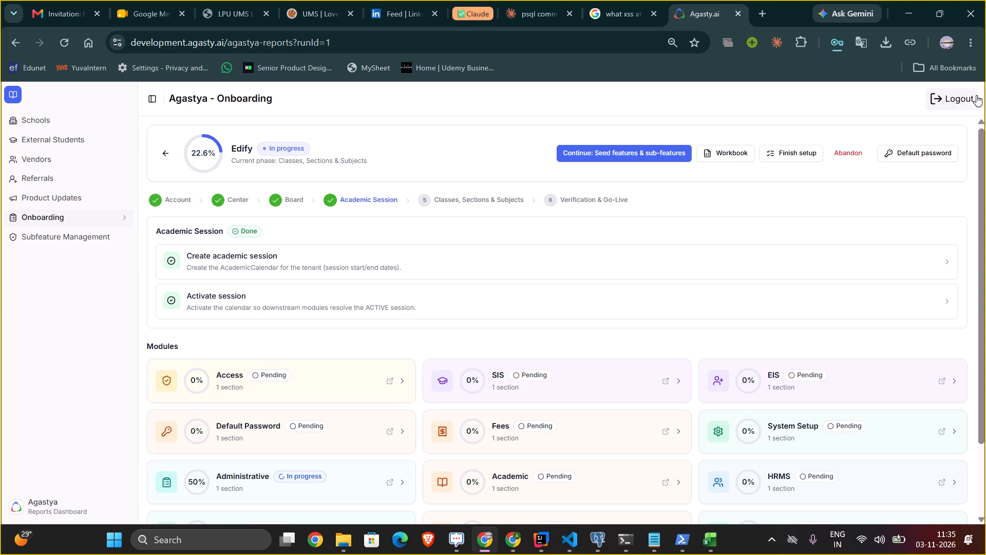
Open Activate session in the Academic Session phase to view it, and close it.
left_click(300, 301)
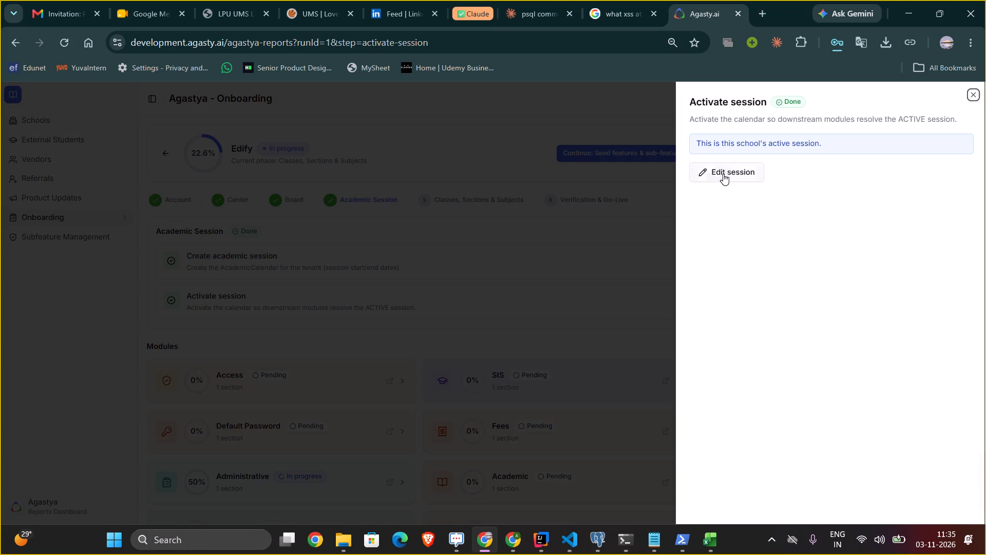
left_click(287, 280)
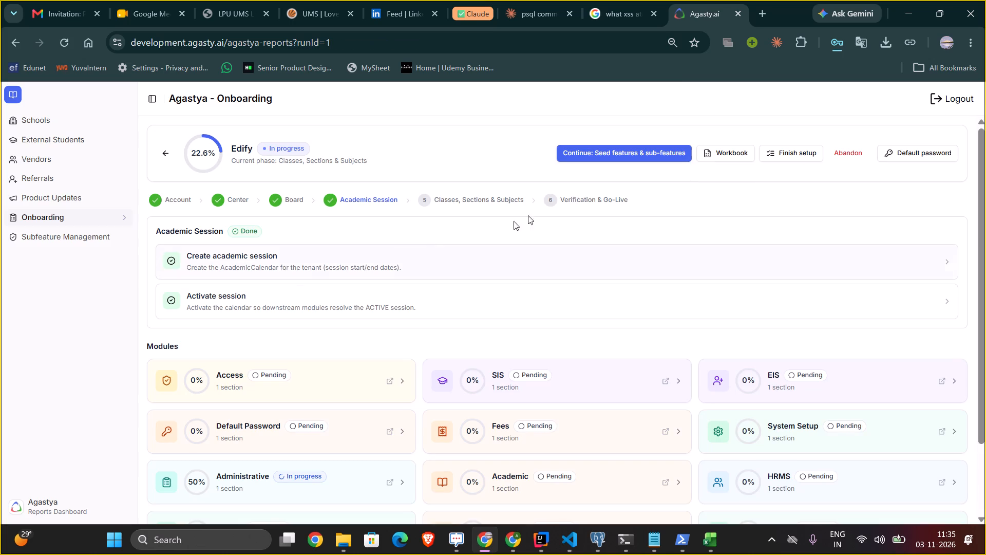
Open Create classes & sections in the Classes, Sections & Subjects phase and choose Edify .xlsx from Downloads as the filled workbook.
scroll(286, 318, "down", 1)
left_click(482, 163)
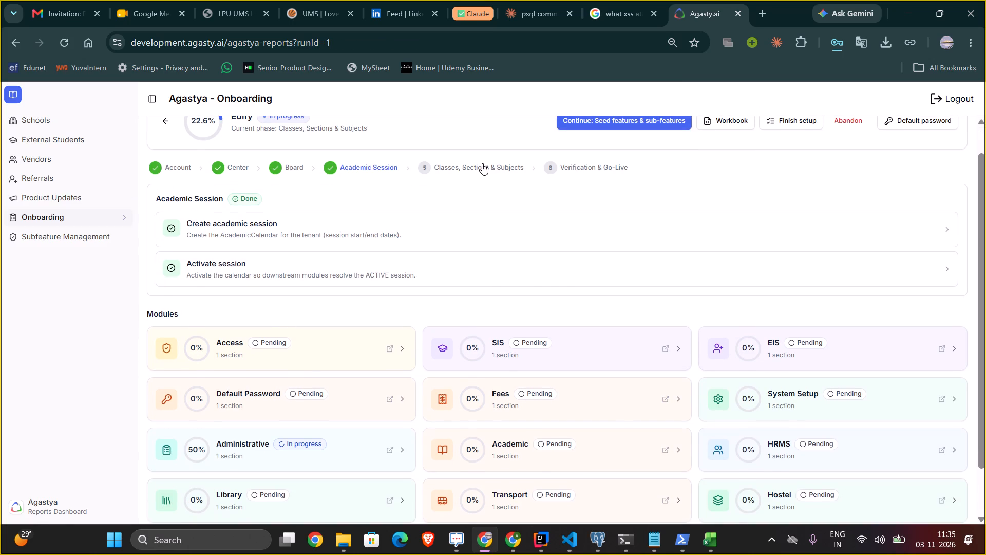
scroll(280, 269, "down", 1)
left_click(250, 199)
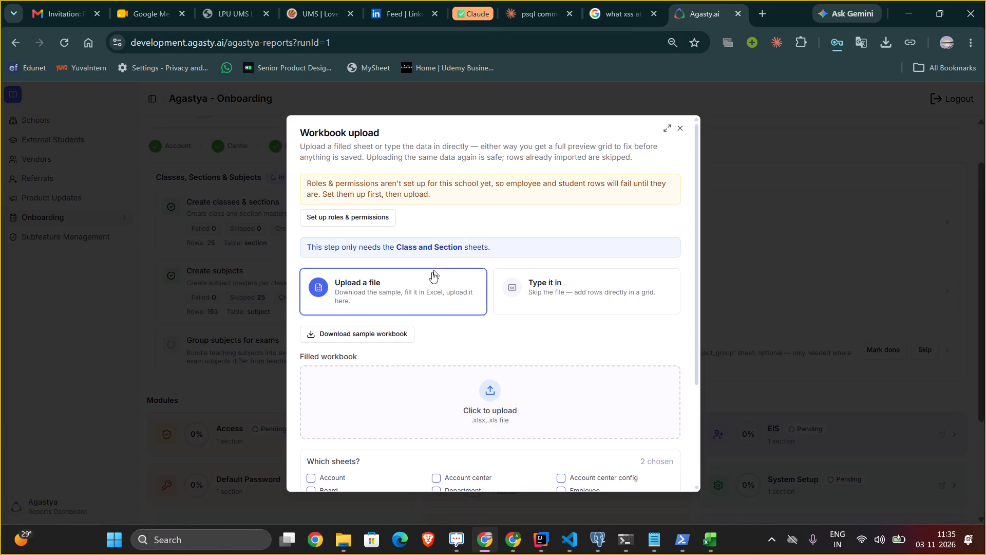
scroll(380, 292, "down", 1)
left_click(440, 349)
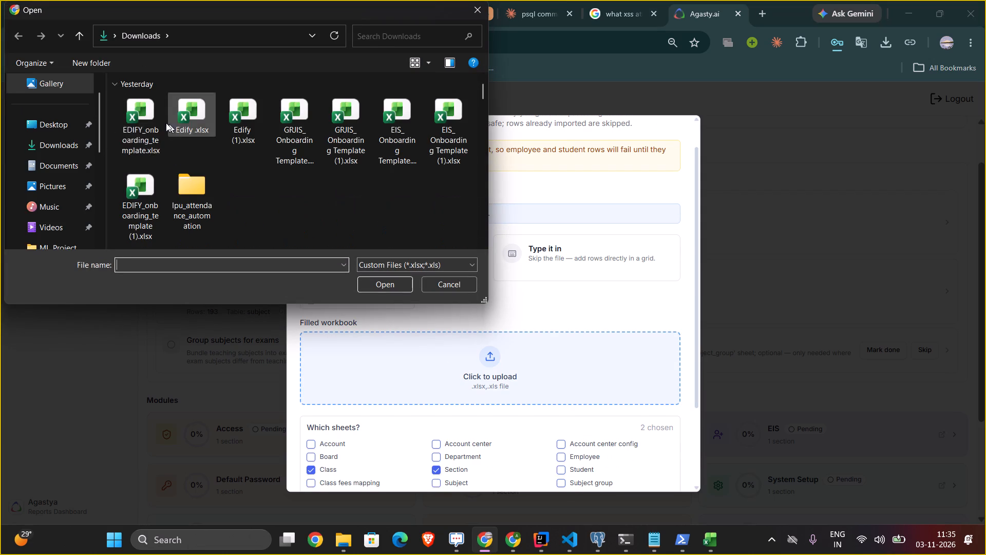
left_click(208, 116)
left_click(382, 283)
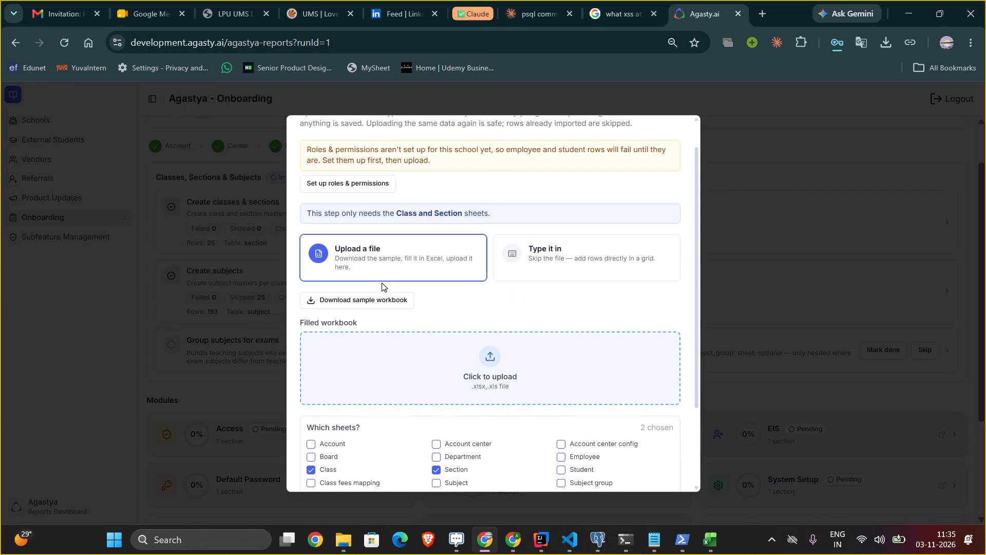
scroll(466, 334, "down", 2)
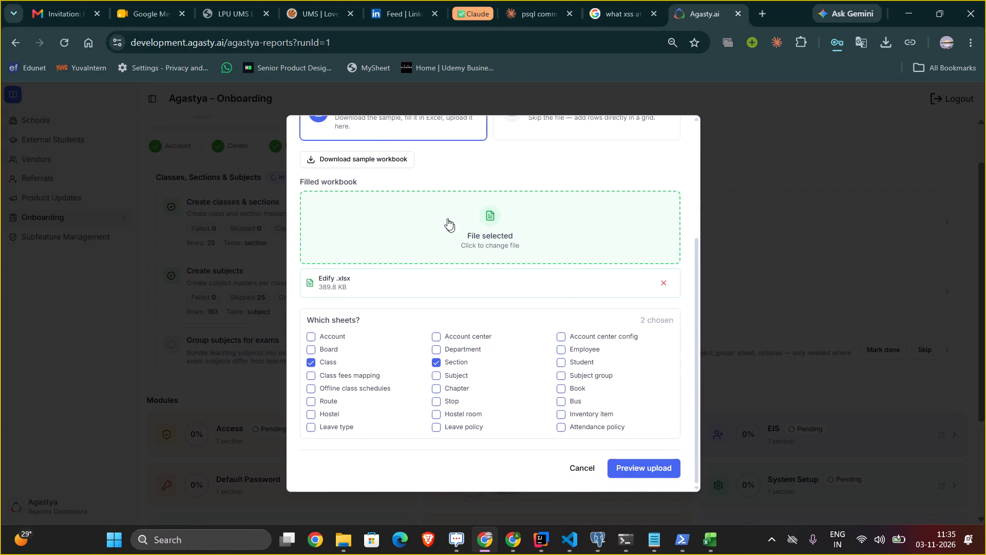
scroll(440, 211, "right", 1)
scroll(371, 172, "down", 2)
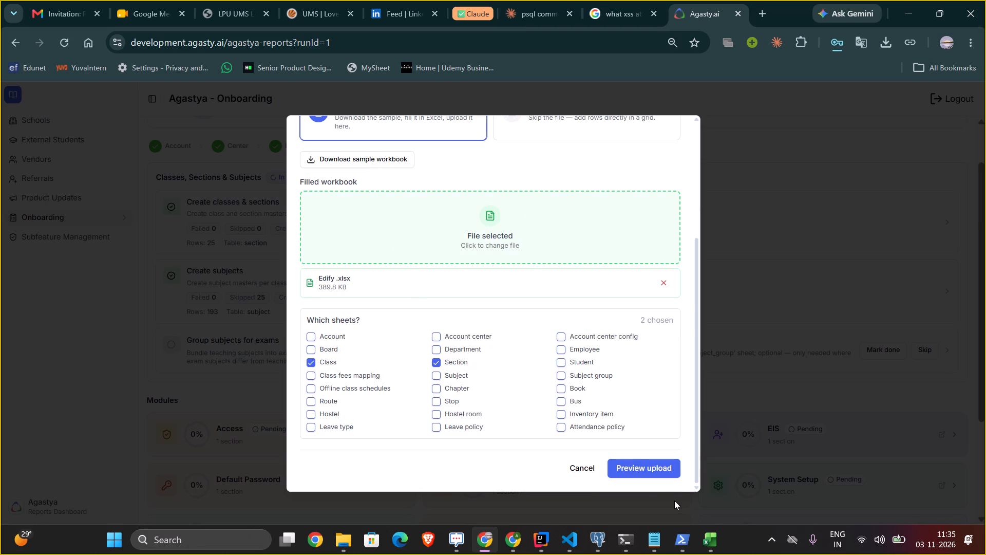
left_click(712, 535)
Preview the workbook's Class and Section sheets, check the class rows at full size, and import them into the Edify run.
left_click(667, 467)
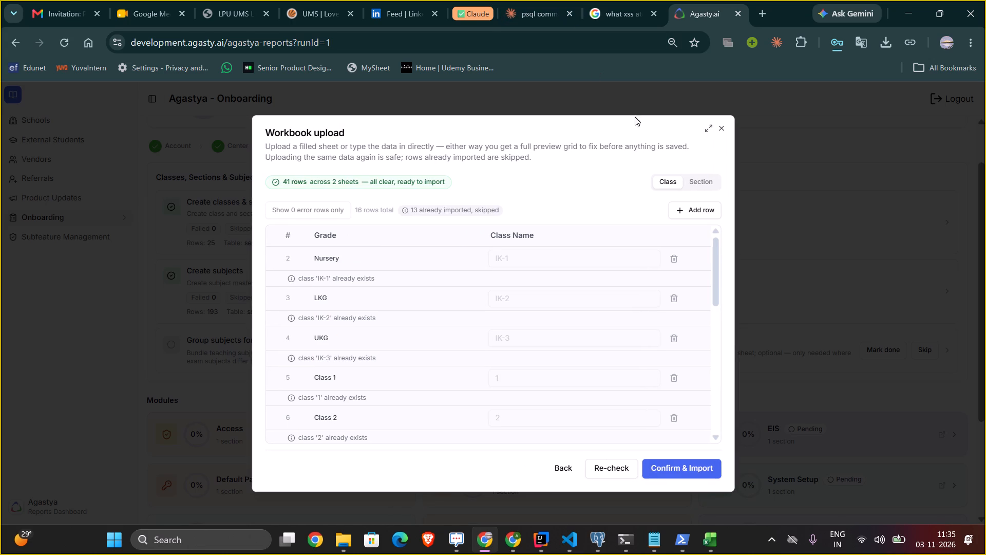
left_click(705, 129)
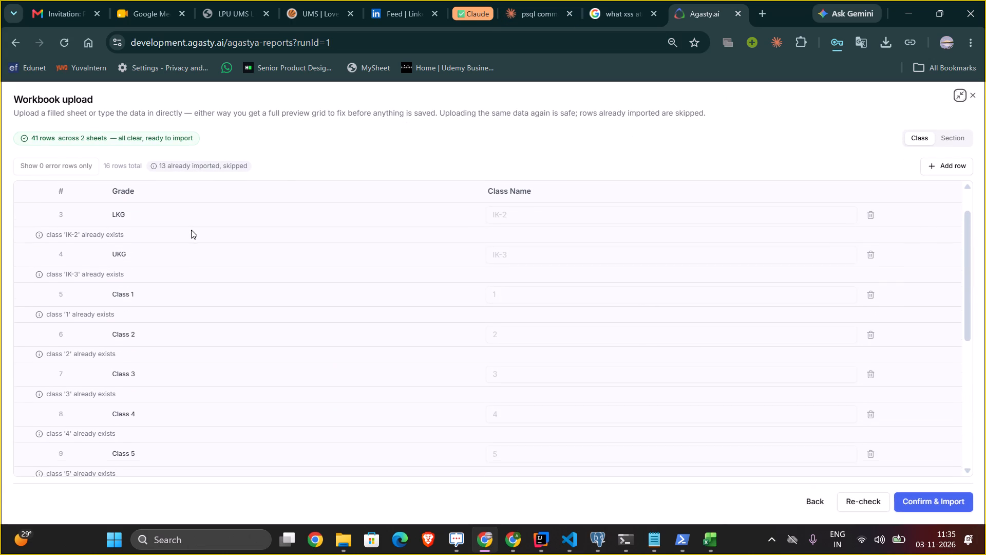
scroll(191, 230, "up", 1)
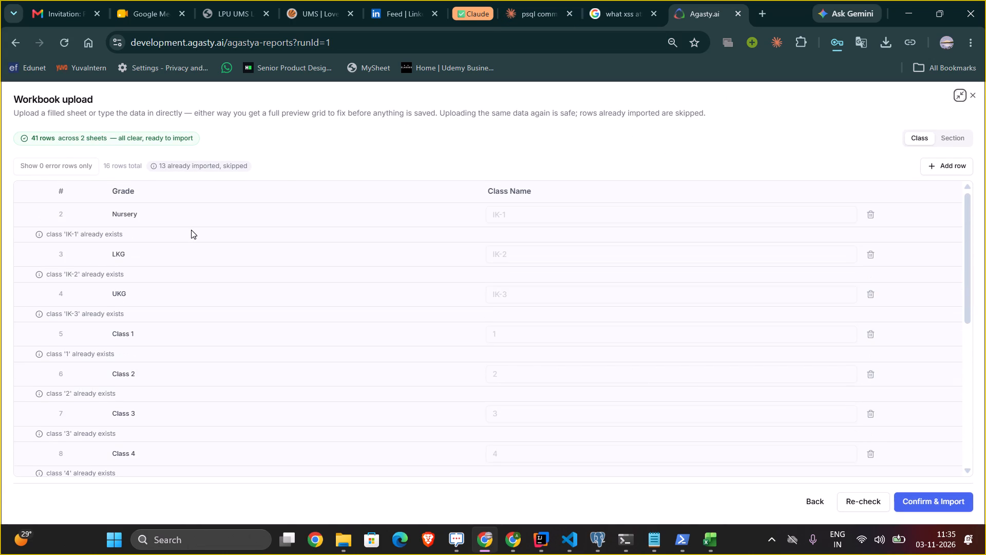
scroll(103, 219, "up", 2)
scroll(630, 291, "down", 2)
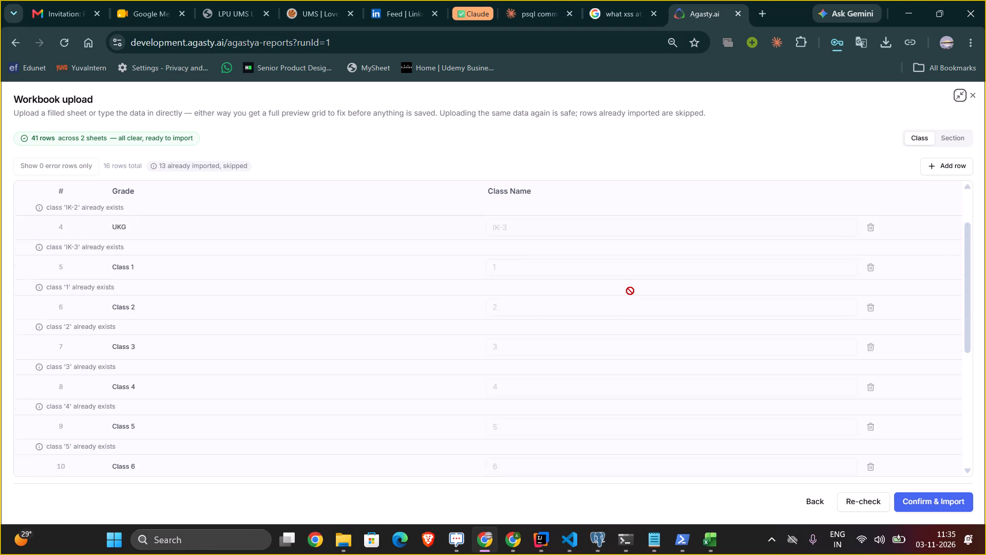
scroll(630, 291, "down", 8)
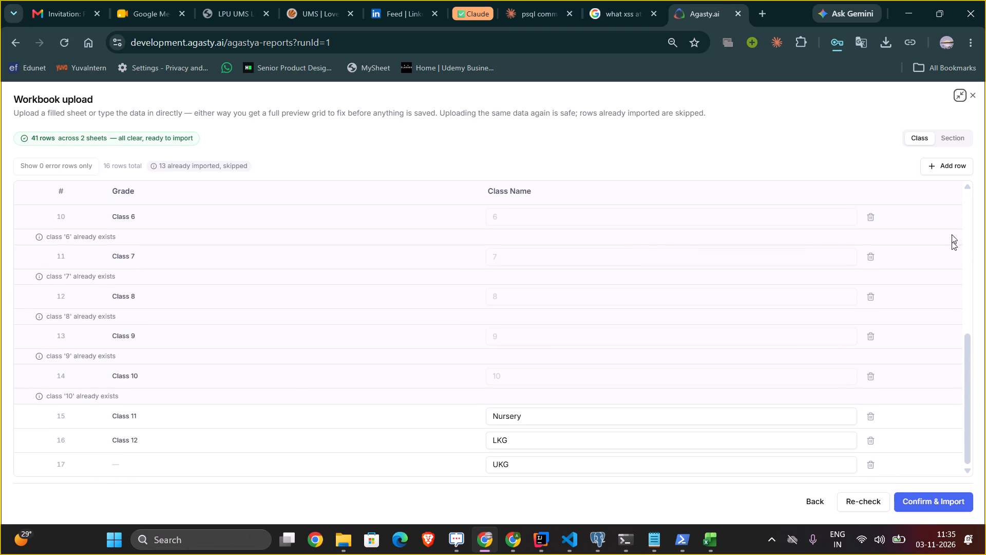
left_click(903, 496)
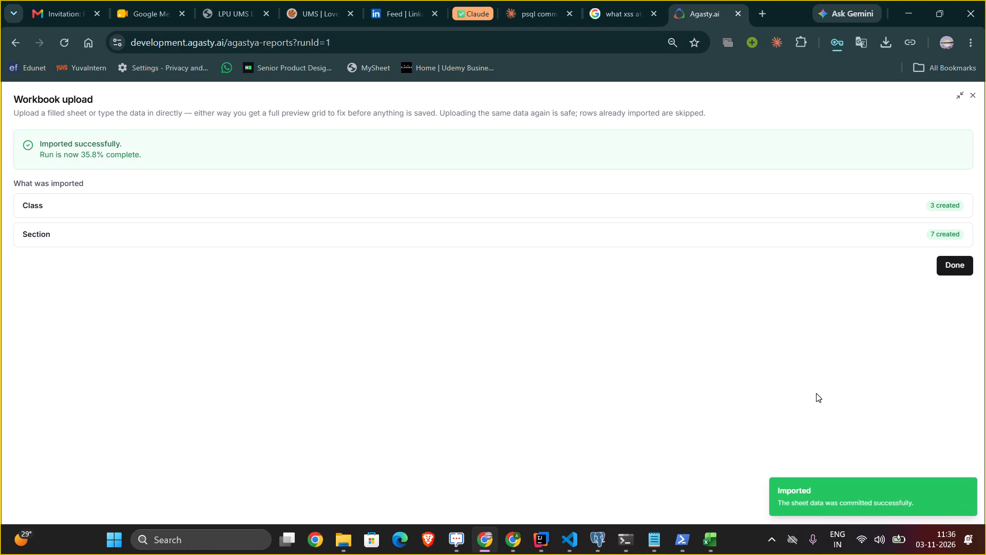
left_click(48, 208)
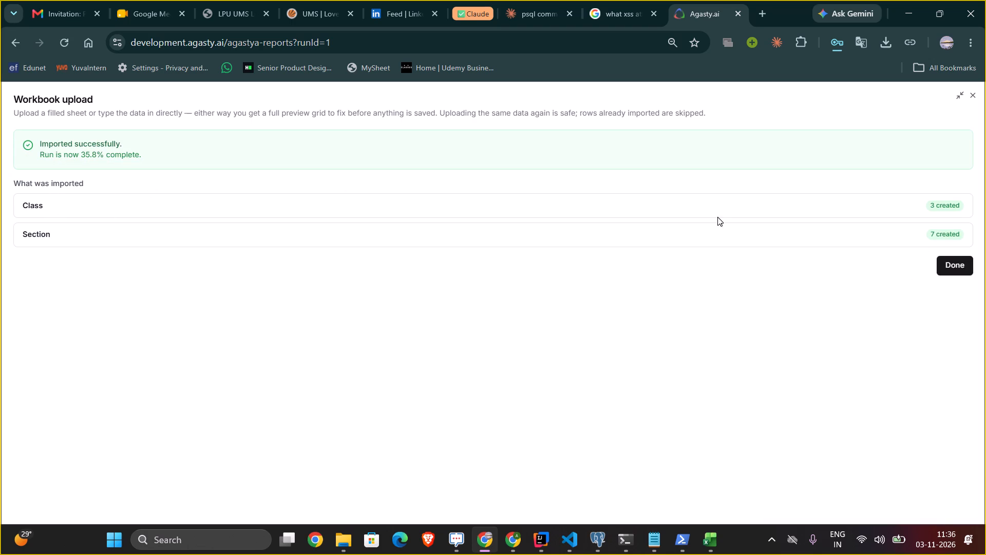
Dismiss the class and section import summary and return to the Edify run.
left_click(931, 216)
left_click(953, 264)
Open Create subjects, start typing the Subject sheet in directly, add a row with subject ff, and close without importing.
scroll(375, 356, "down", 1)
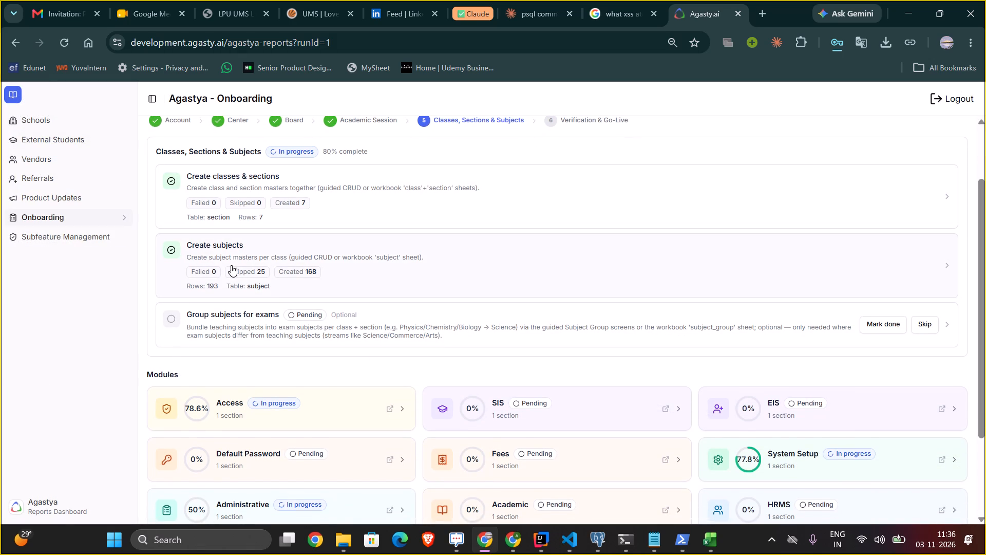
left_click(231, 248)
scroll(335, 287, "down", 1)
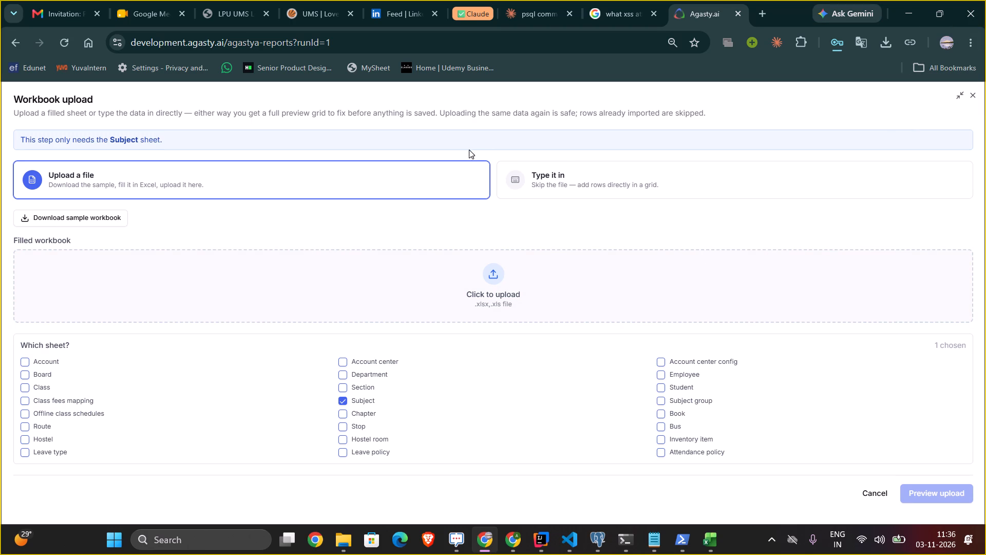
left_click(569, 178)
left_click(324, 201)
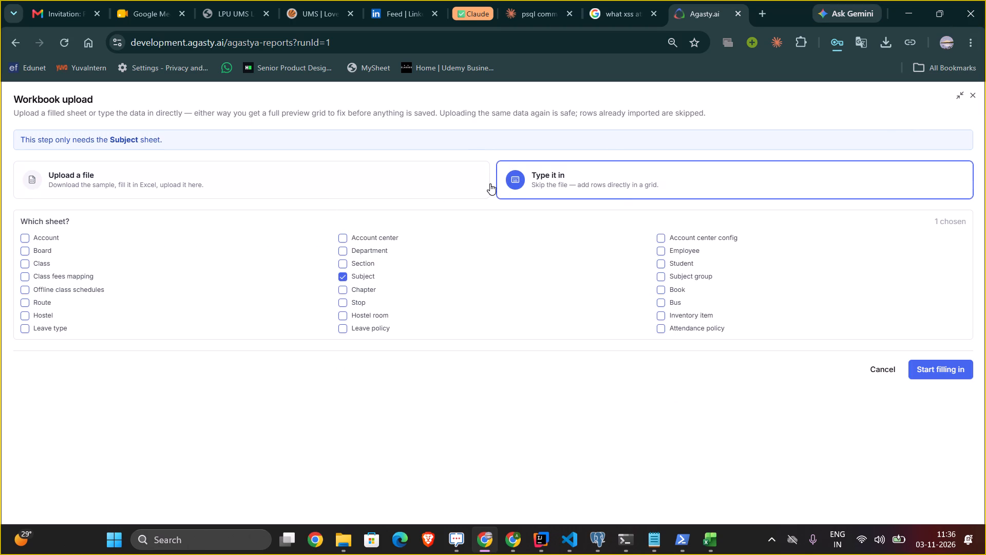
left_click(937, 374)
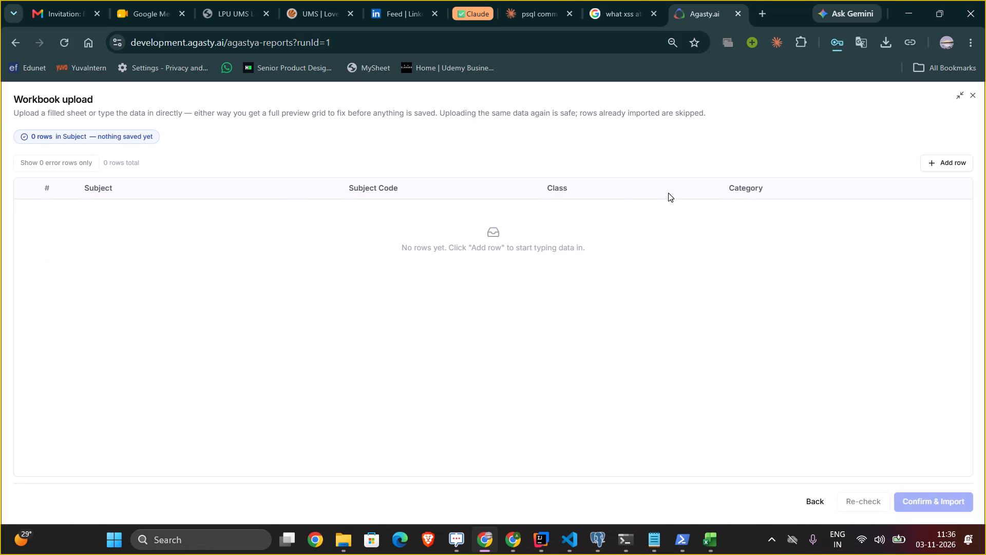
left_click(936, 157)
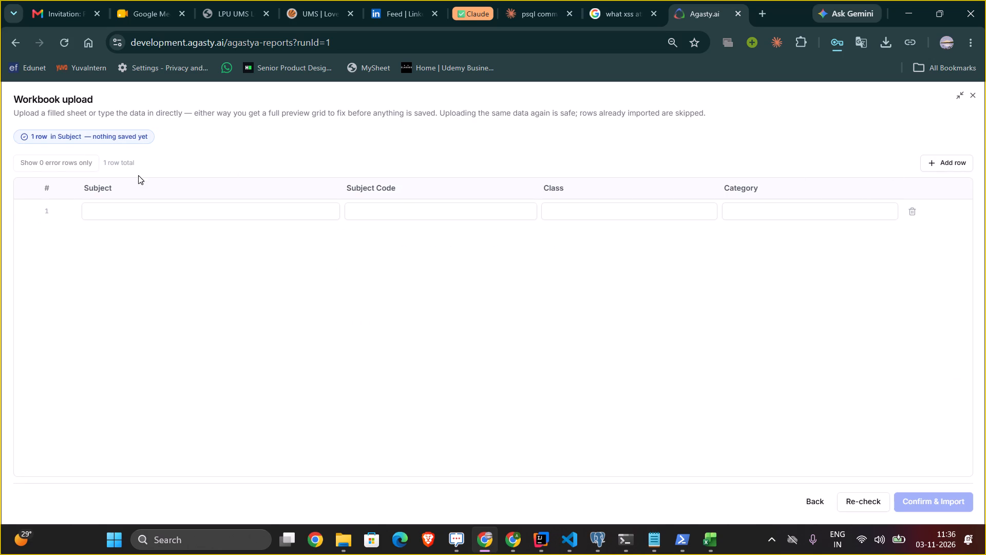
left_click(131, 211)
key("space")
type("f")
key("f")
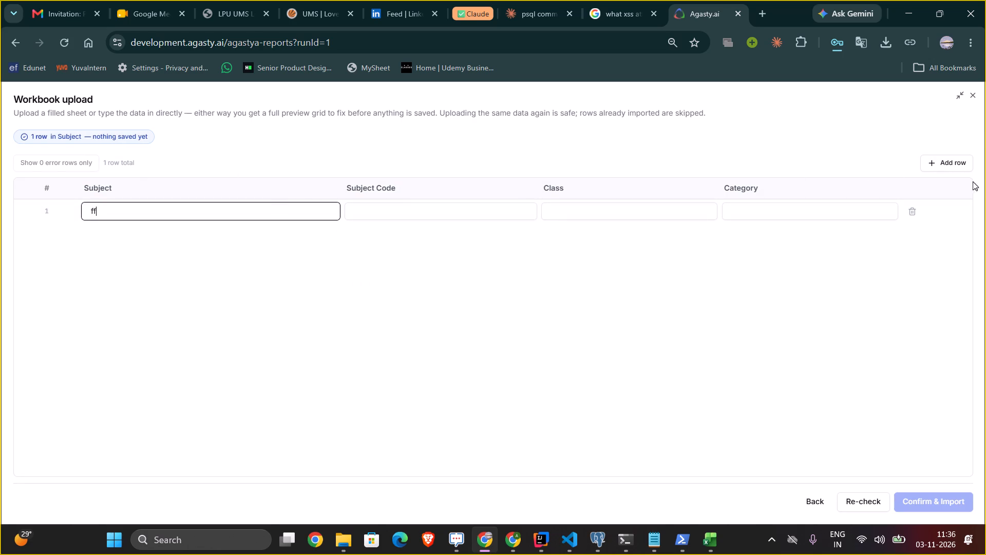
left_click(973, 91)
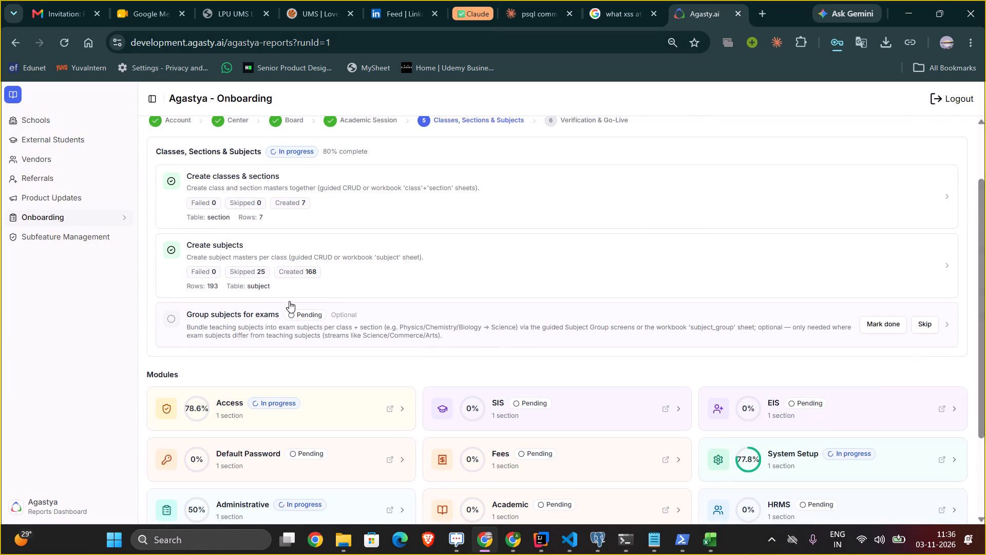
left_click(263, 313)
scroll(422, 308, "down", 1)
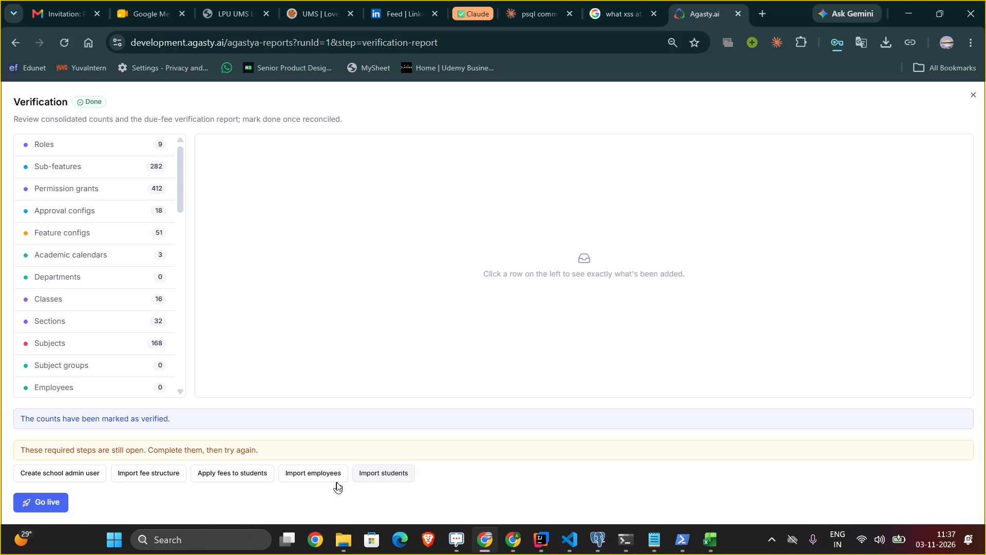
left_click(974, 97)
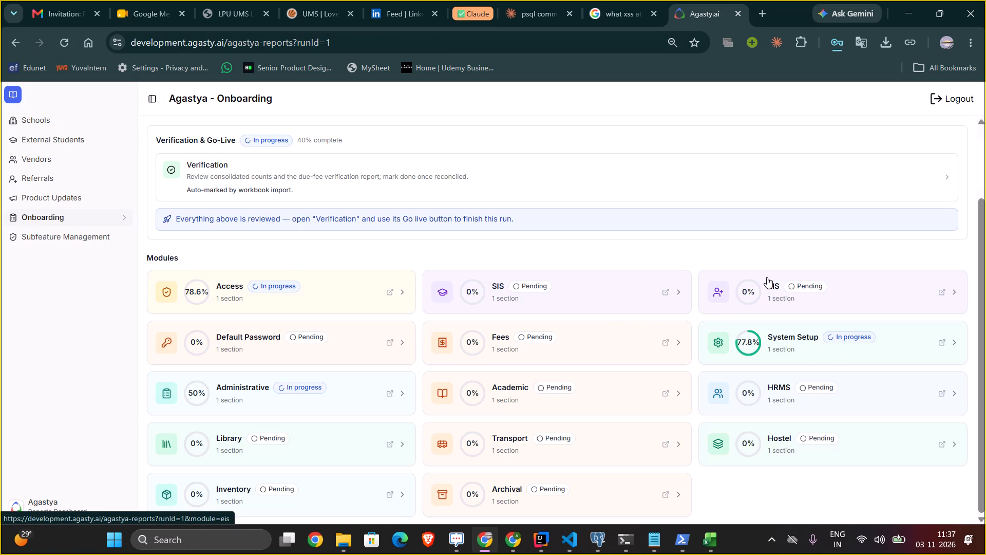
View the Employees steps in the EIS module, check the sheets of the Edify workbook in Excel, and close the module.
left_click(767, 277)
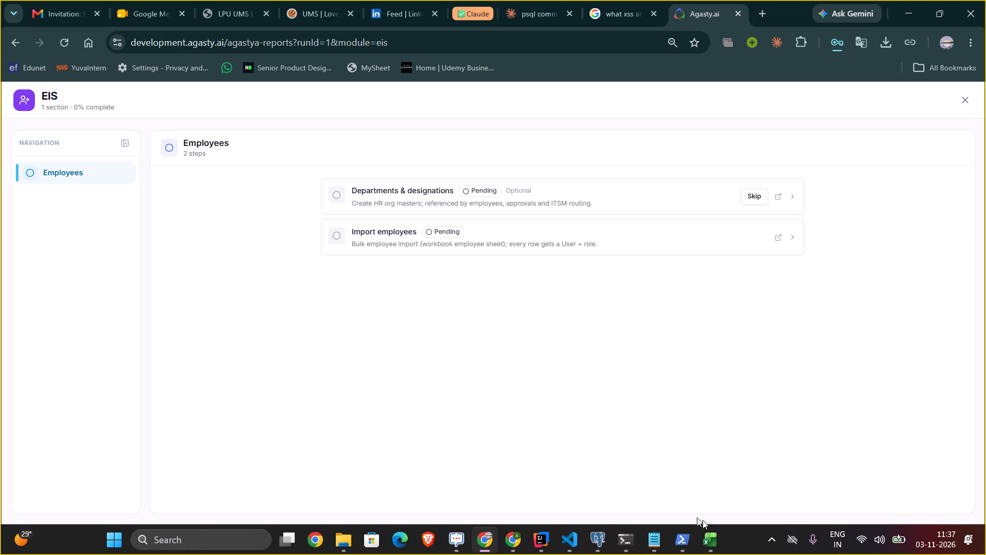
left_click(720, 535)
left_click(65, 497)
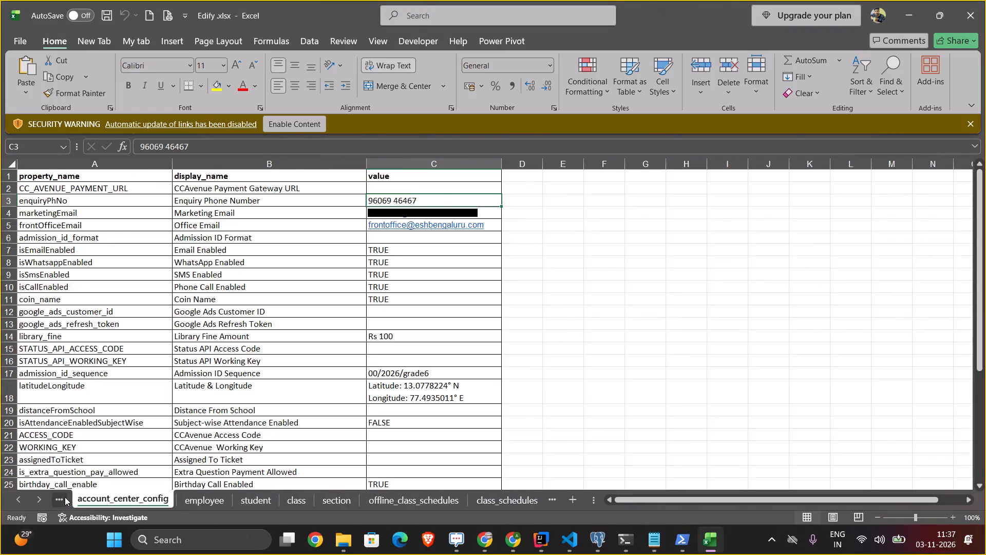
left_click(65, 497)
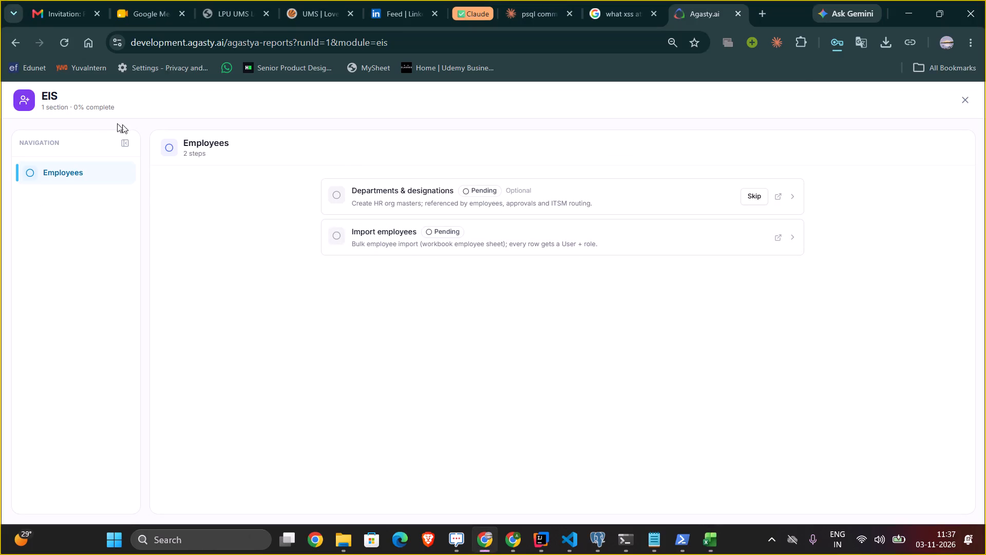
left_click(963, 97)
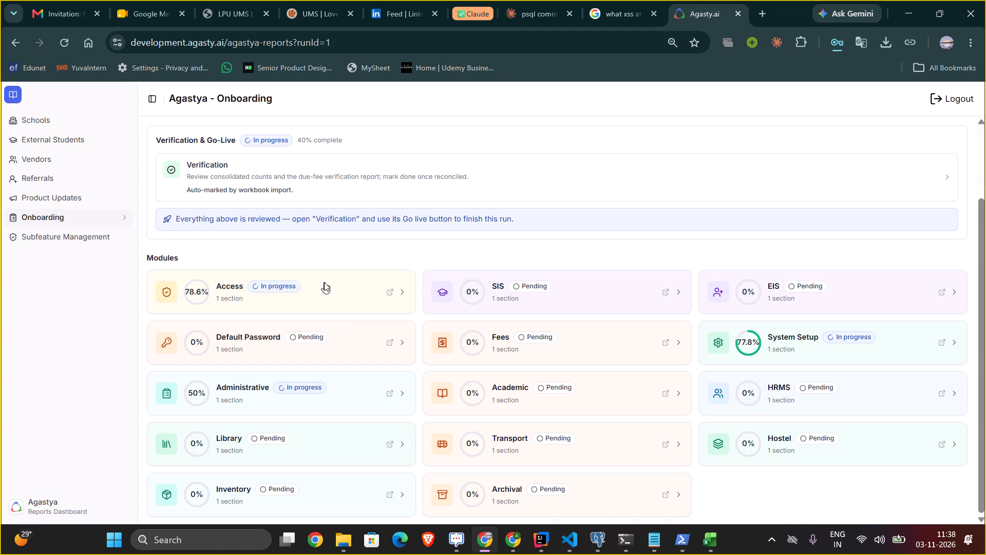
Reopen Verification, try the go-live once more, look through the consolidated counts, and close it.
left_click(311, 197)
left_click(23, 502)
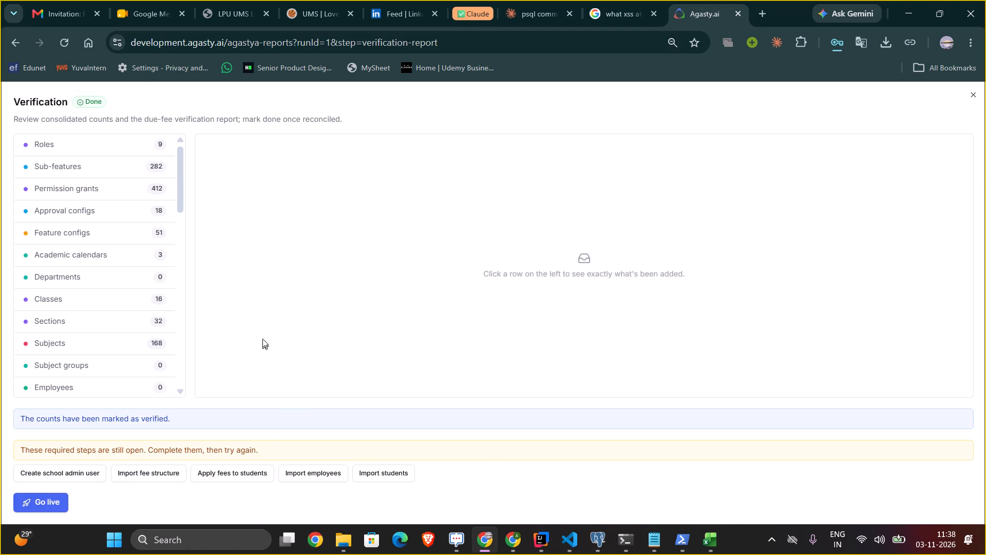
scroll(263, 337, "up", 1)
scroll(84, 292, "up", 3)
scroll(84, 292, "down", 2)
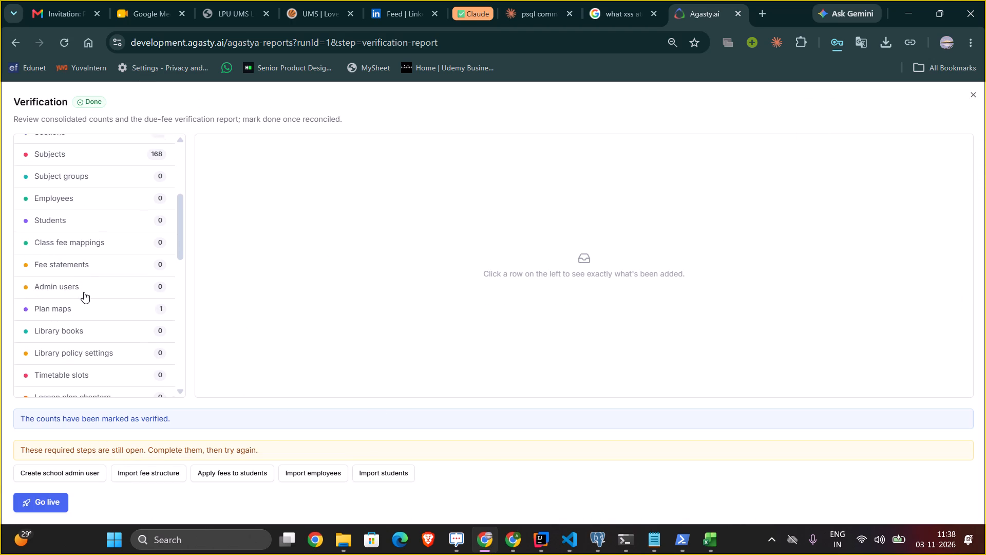
left_click(978, 96)
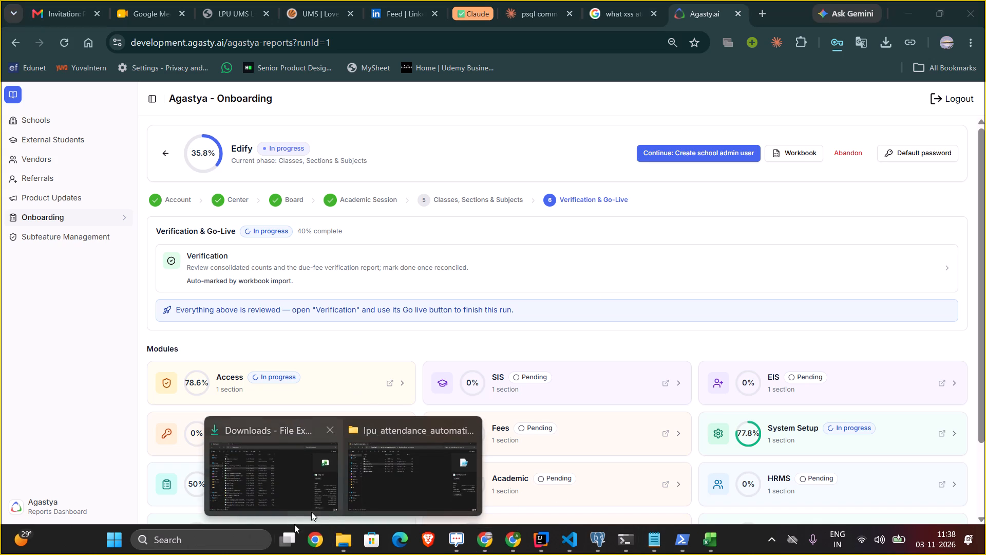
Copy the Edify .xlsx workbook from the Downloads folder in File Explorer.
left_click(271, 522)
left_click(295, 494)
left_click(158, 192)
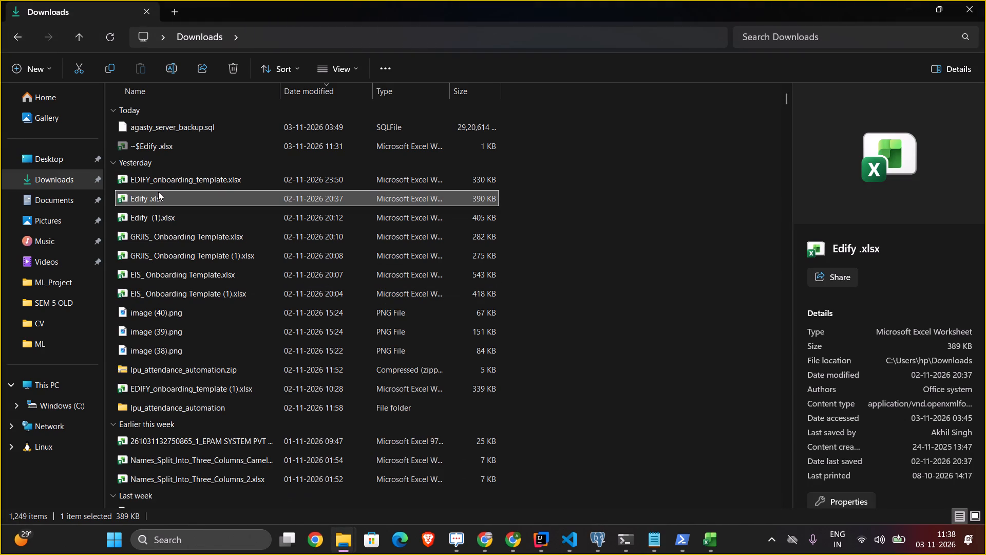
key("ctrl+c")
key("ctrl+c")
key("ctrl+c")
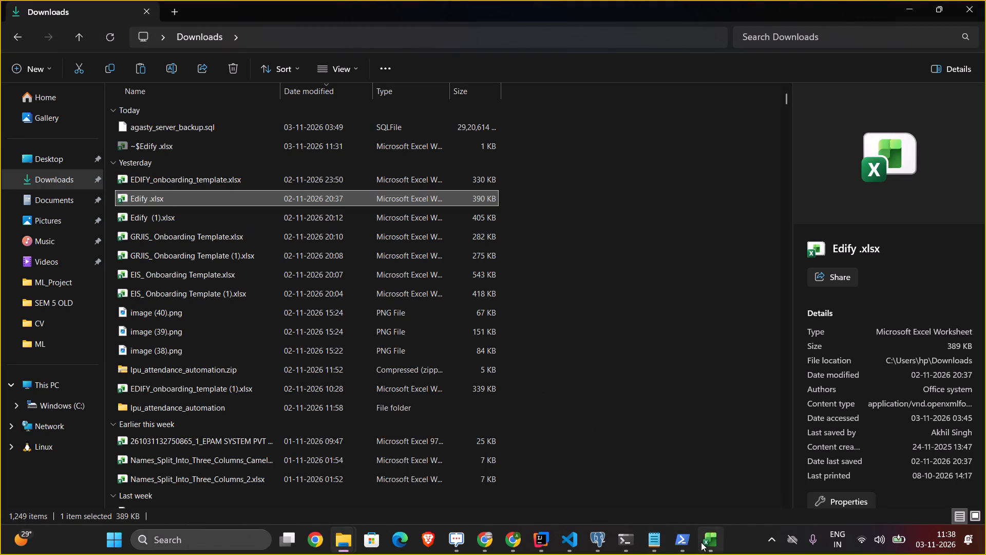
left_click(703, 542)
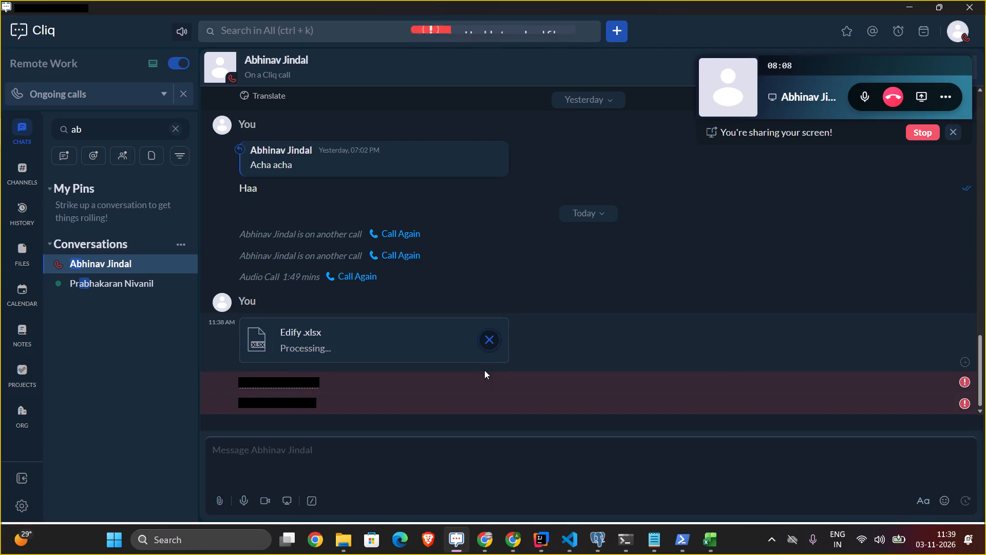
Start a new message to the colleague in the open chat, below the Edify .xlsx attachment.
left_click(331, 457)
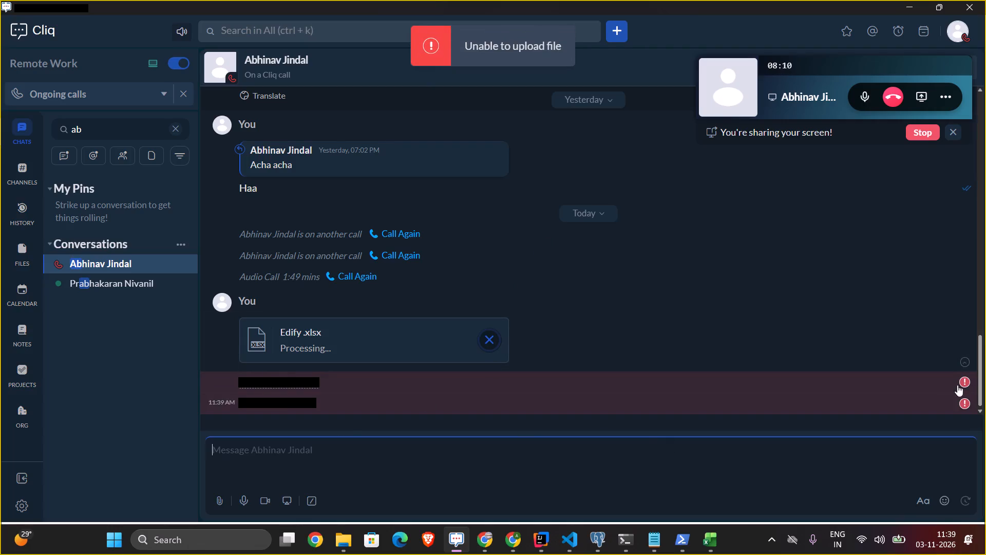
In the colleague's Cliq chat, clear the conversation search and remove the two unsent messages and the failed Edify .xlsx upload.
left_click(174, 125)
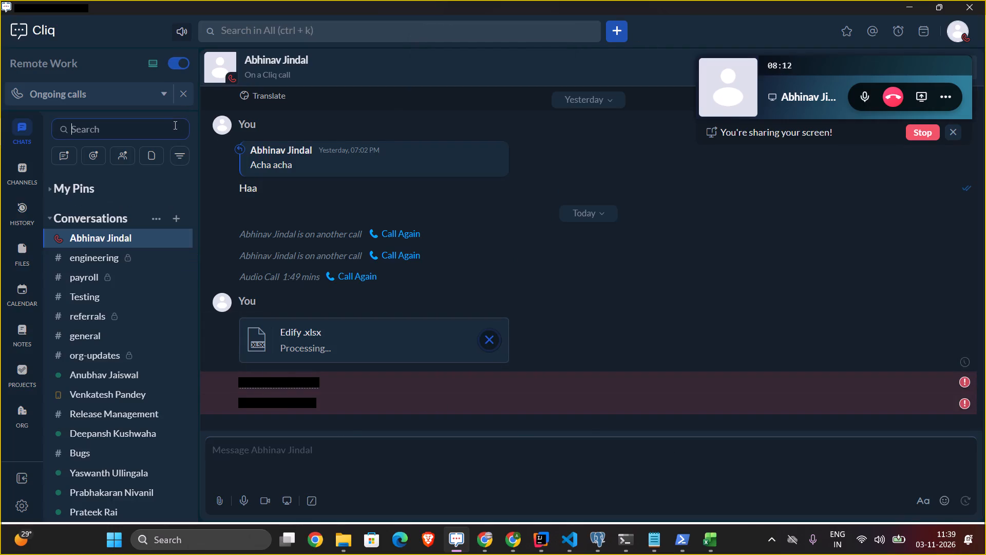
scroll(393, 357, "down", 1)
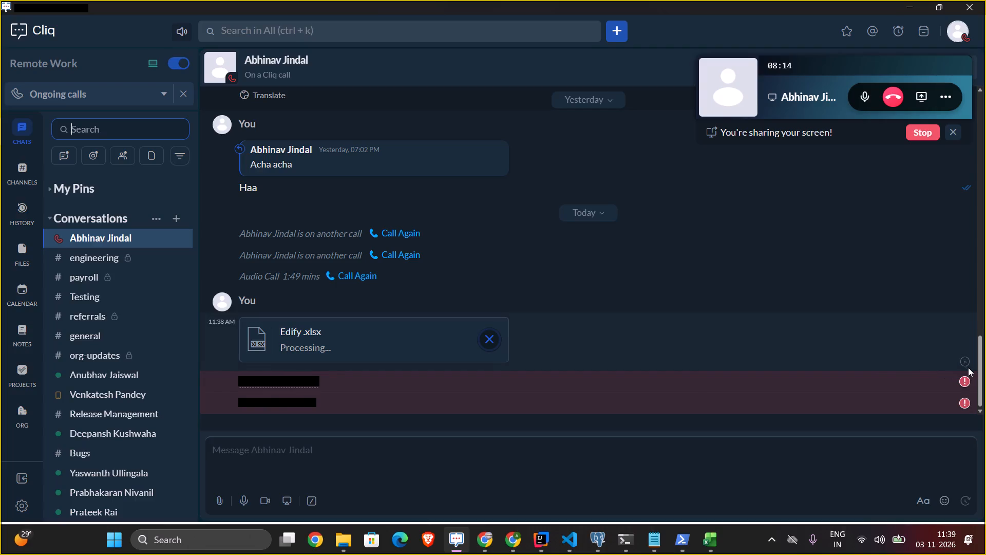
left_click(961, 382)
left_click(909, 357)
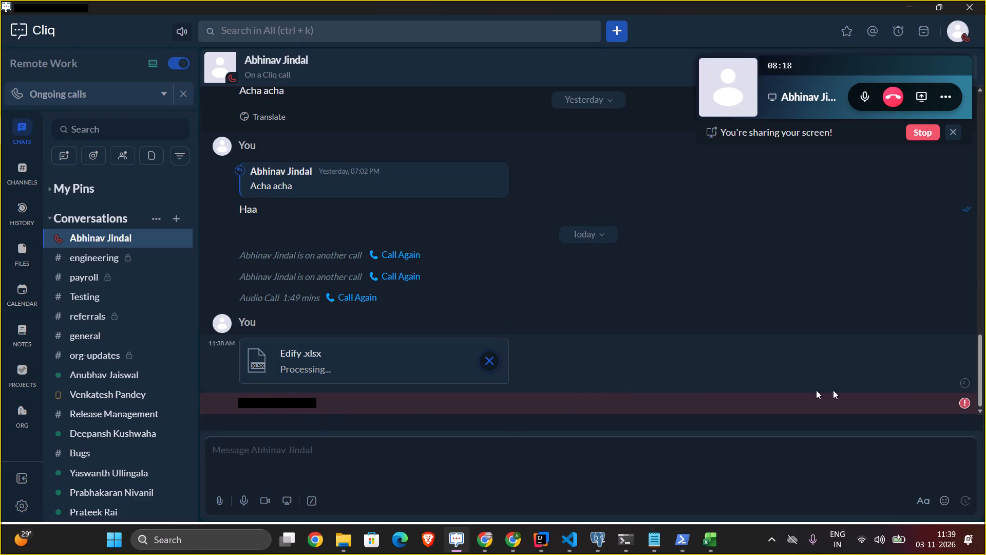
left_click(965, 405)
left_click(914, 389)
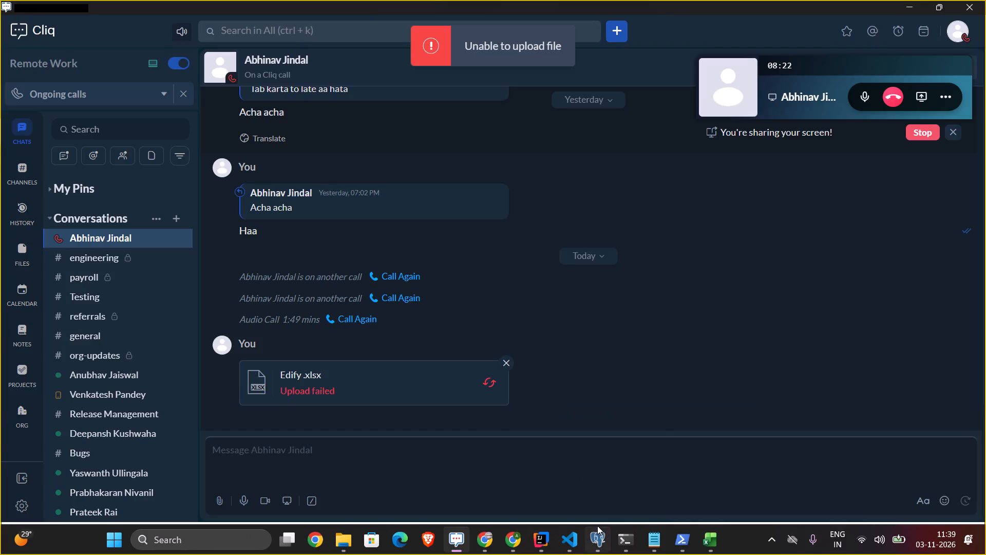
left_click(503, 365)
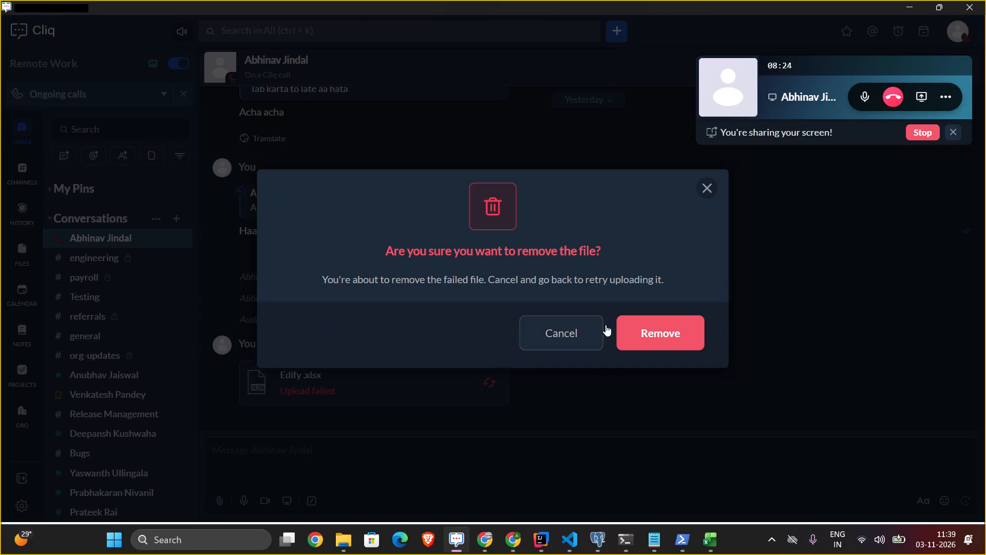
left_click(661, 337)
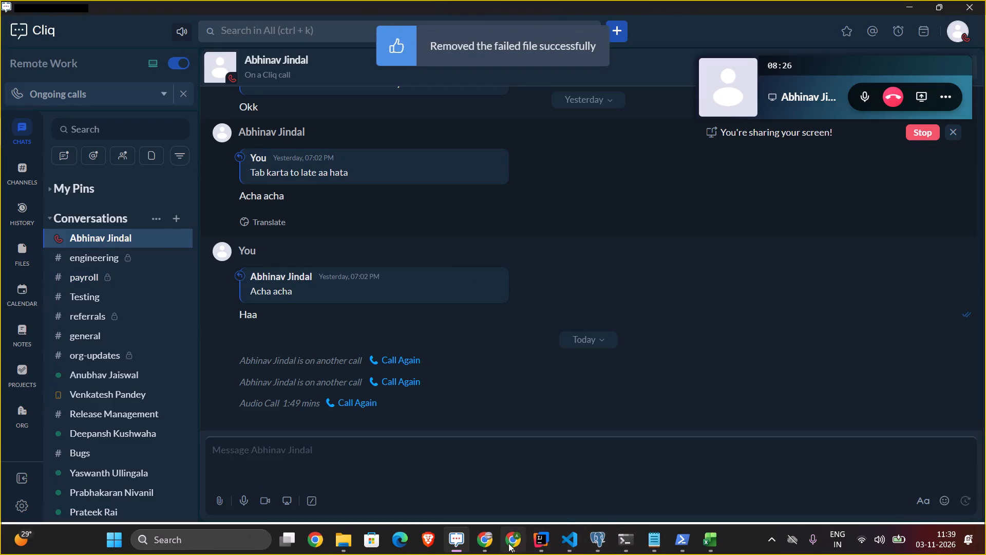
Copy the username from the Agasty.ai sign-in form in Chrome and start switching to another open window.
left_click(479, 542)
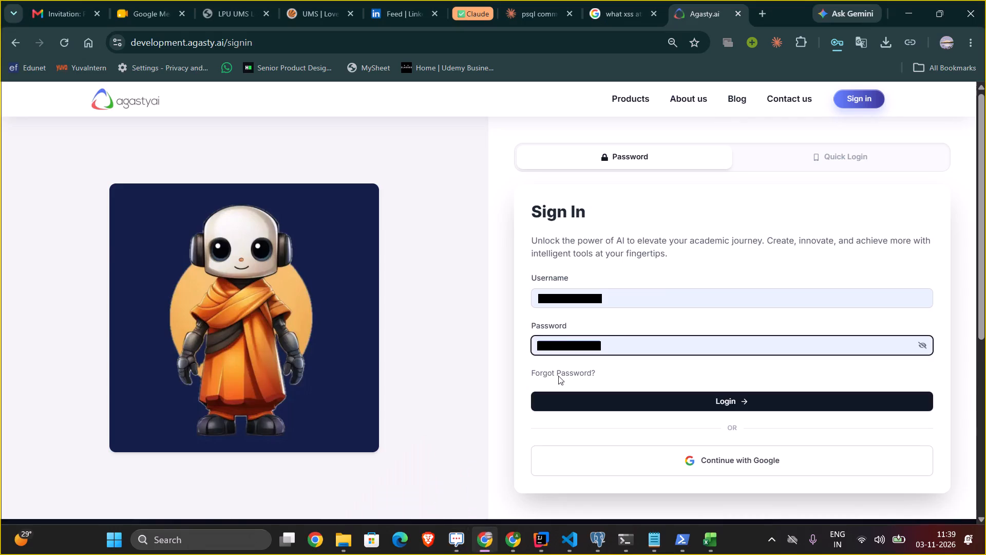
left_click(593, 289)
key("ctrl+a")
key("ctrl+c")
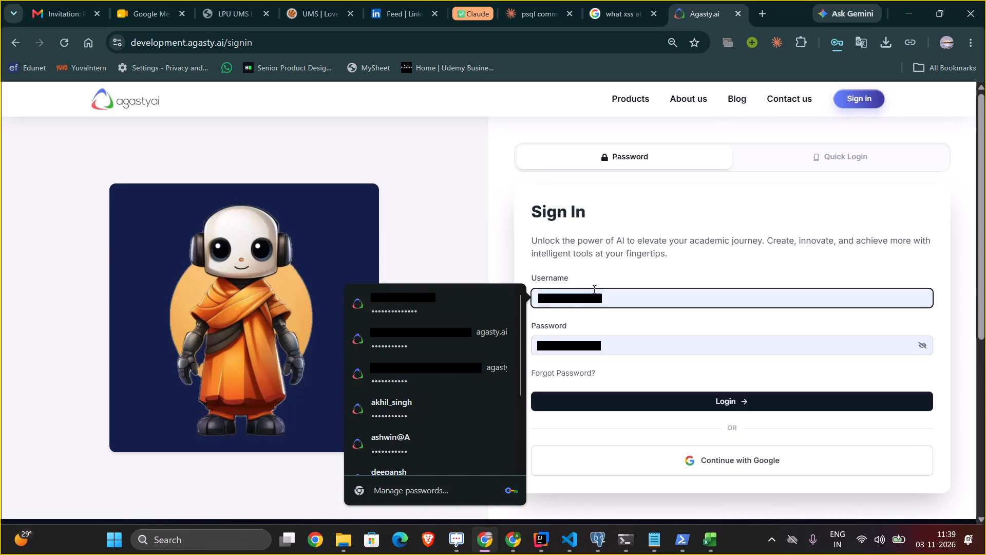
key("alt+Tab")
key("alt+Tab")
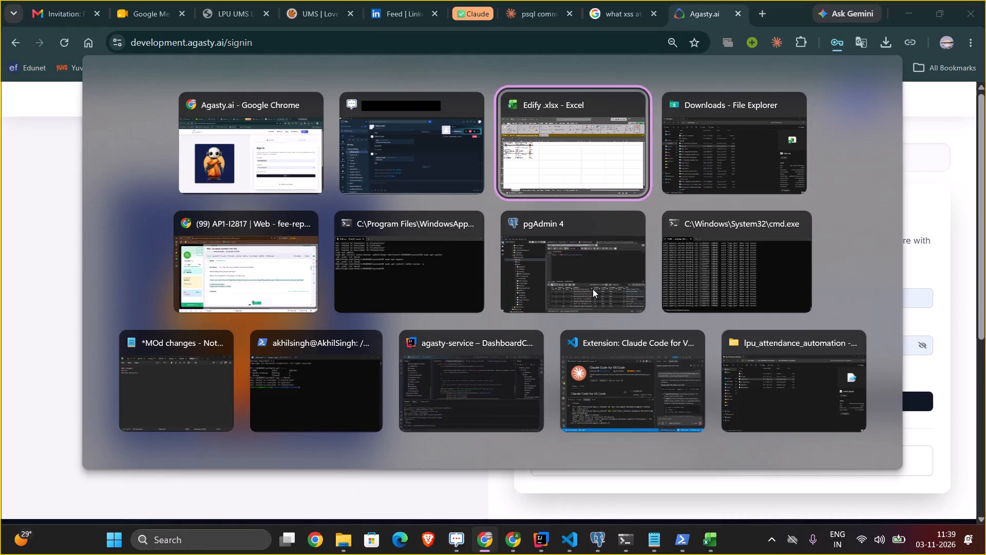
key("alt+Tab")
key("alt+Tab")
key("alt+Tab")
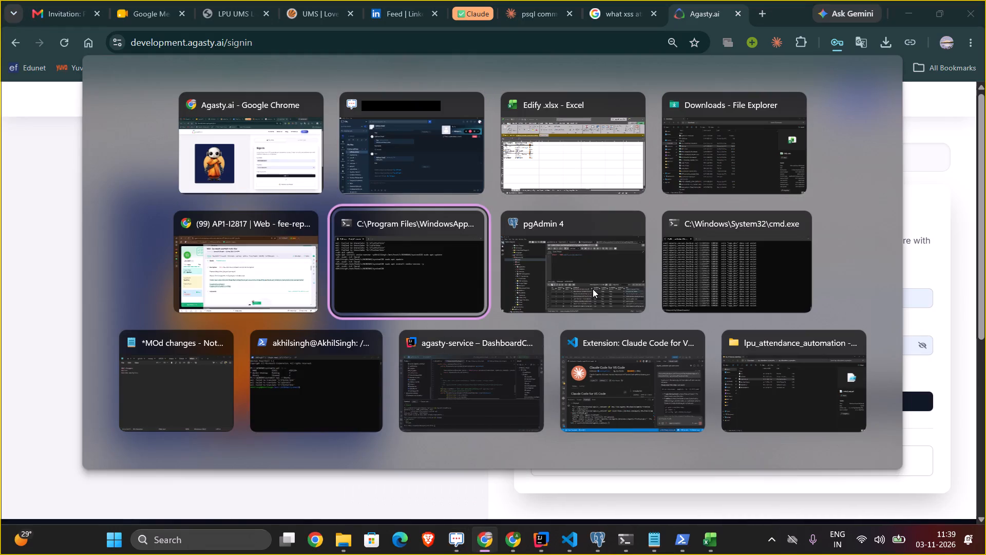
Switch to the Edify .xlsx workbook in Excel.
key("alt+Tab")
key("alt+Tab")
key("alt+Tab")
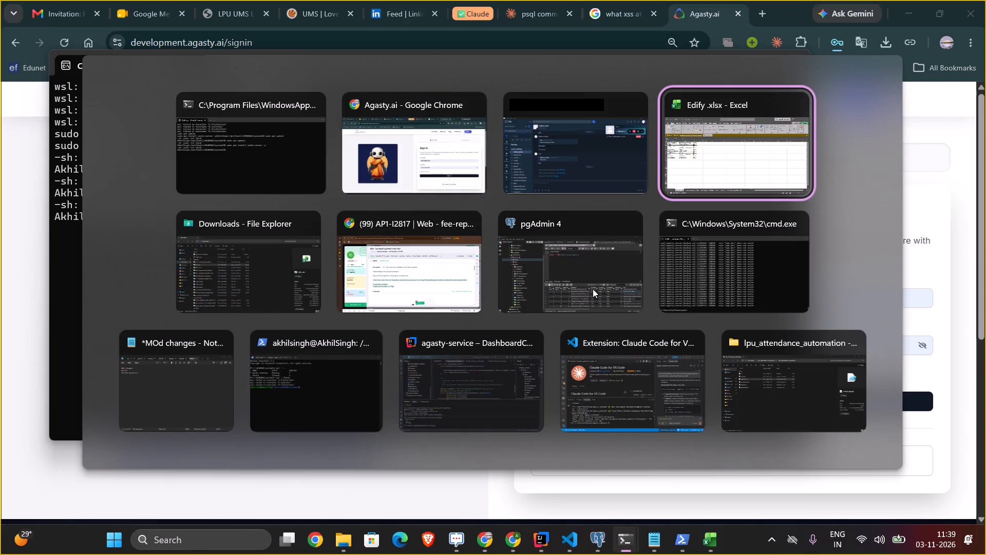
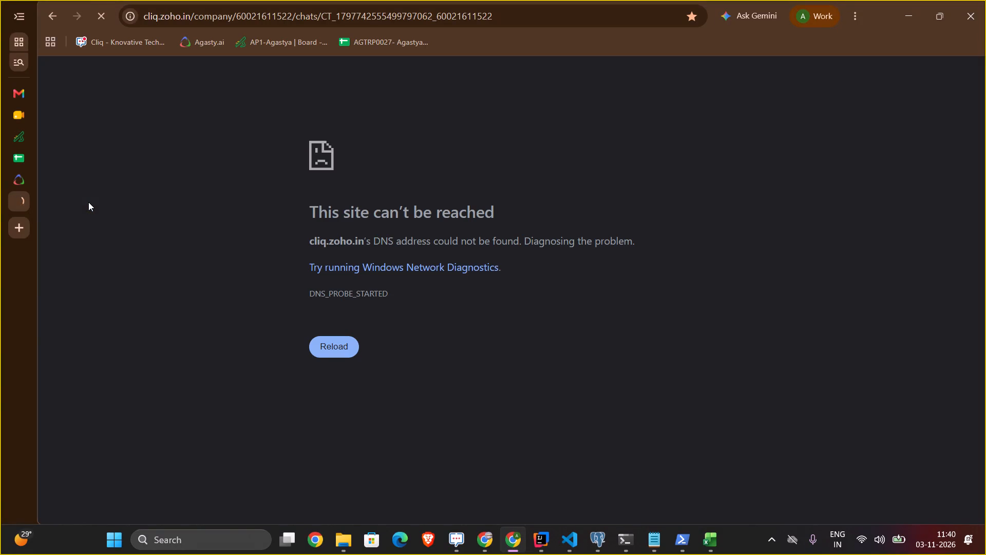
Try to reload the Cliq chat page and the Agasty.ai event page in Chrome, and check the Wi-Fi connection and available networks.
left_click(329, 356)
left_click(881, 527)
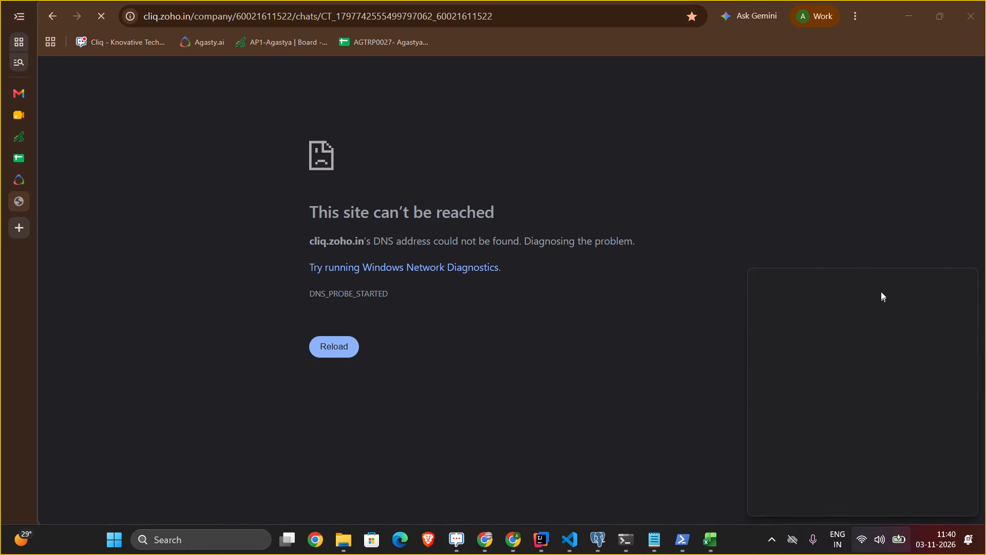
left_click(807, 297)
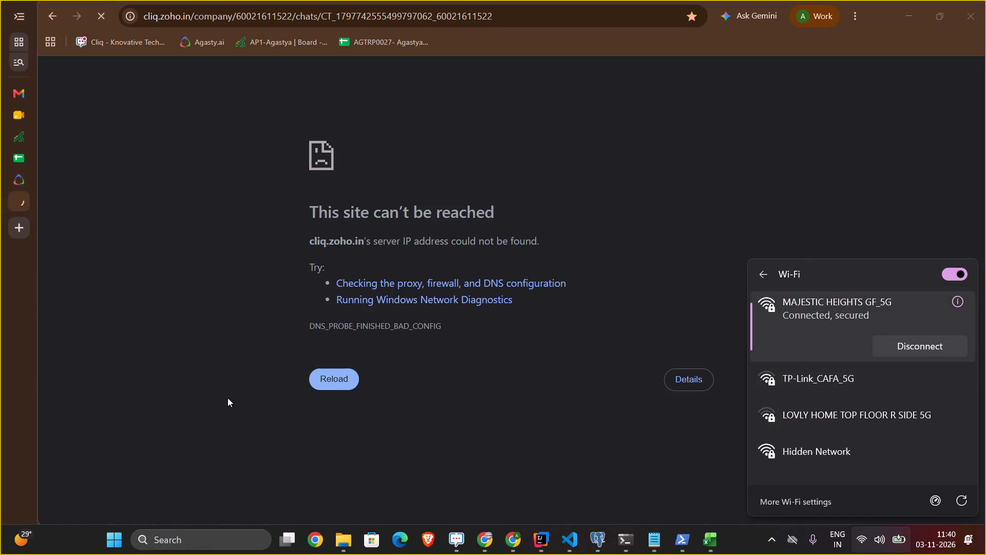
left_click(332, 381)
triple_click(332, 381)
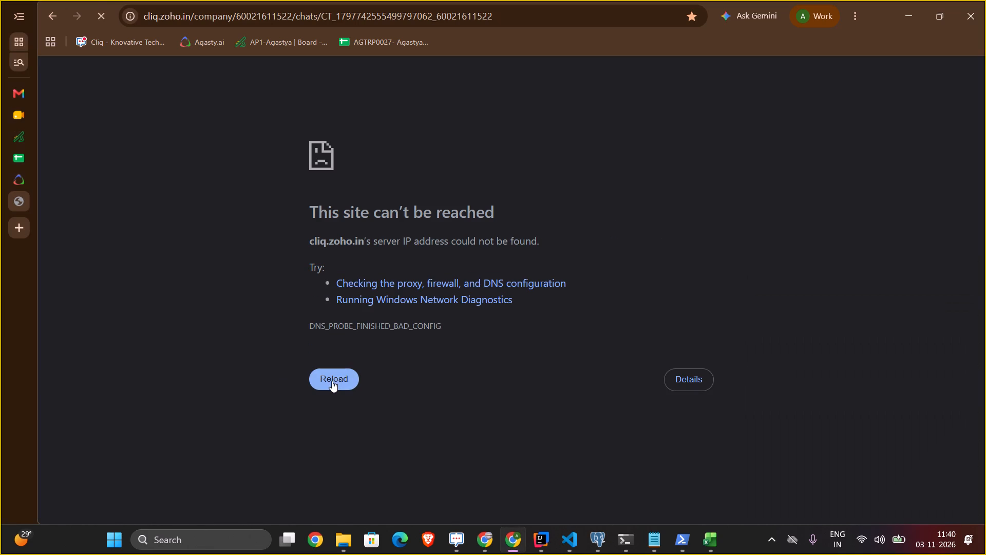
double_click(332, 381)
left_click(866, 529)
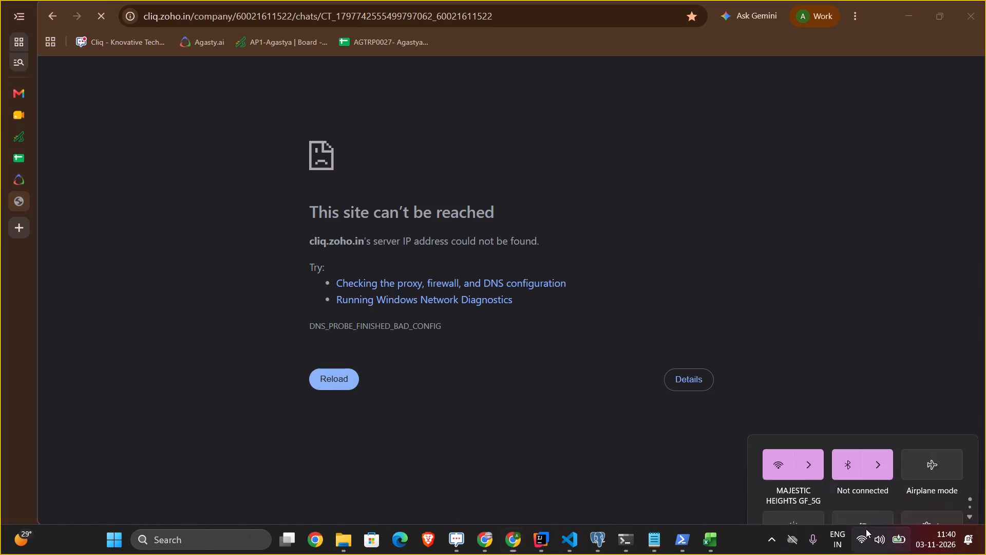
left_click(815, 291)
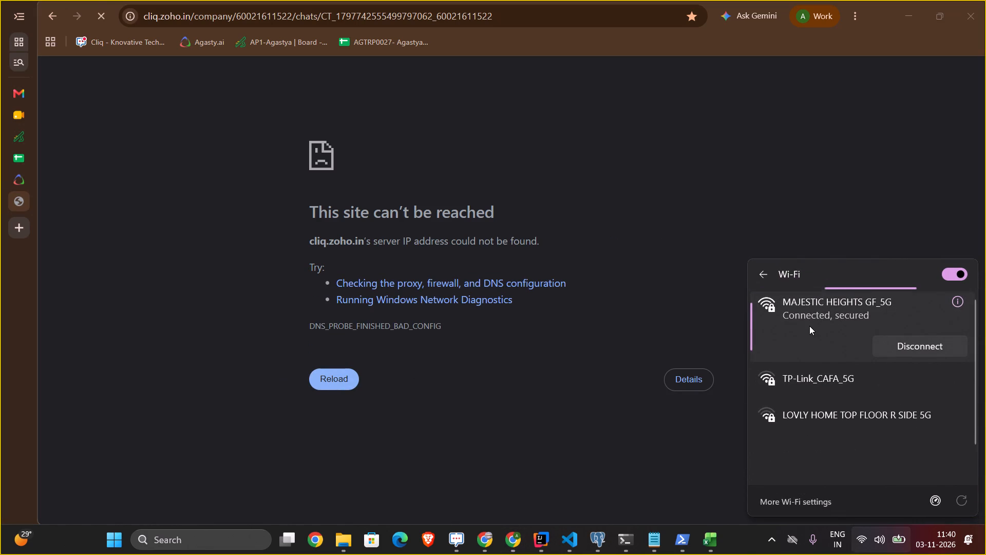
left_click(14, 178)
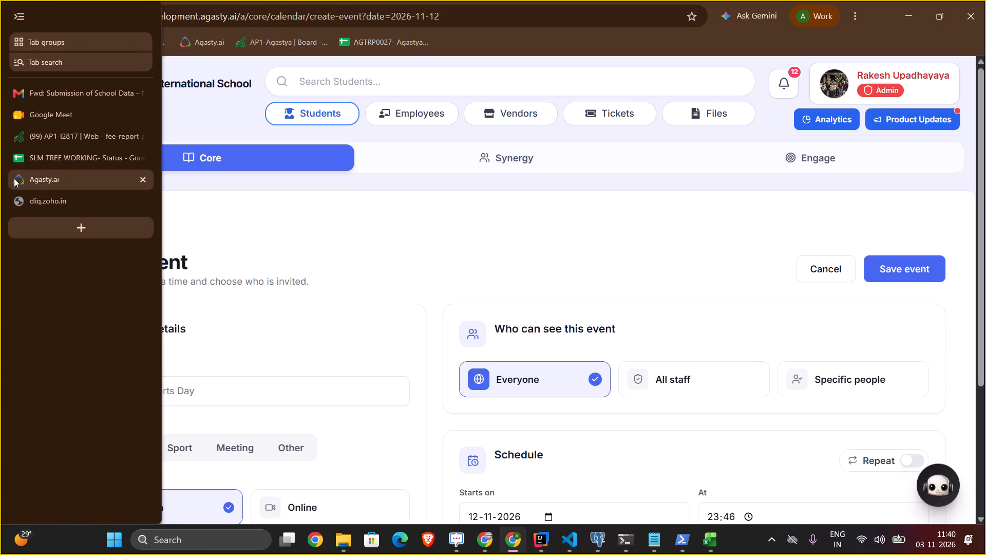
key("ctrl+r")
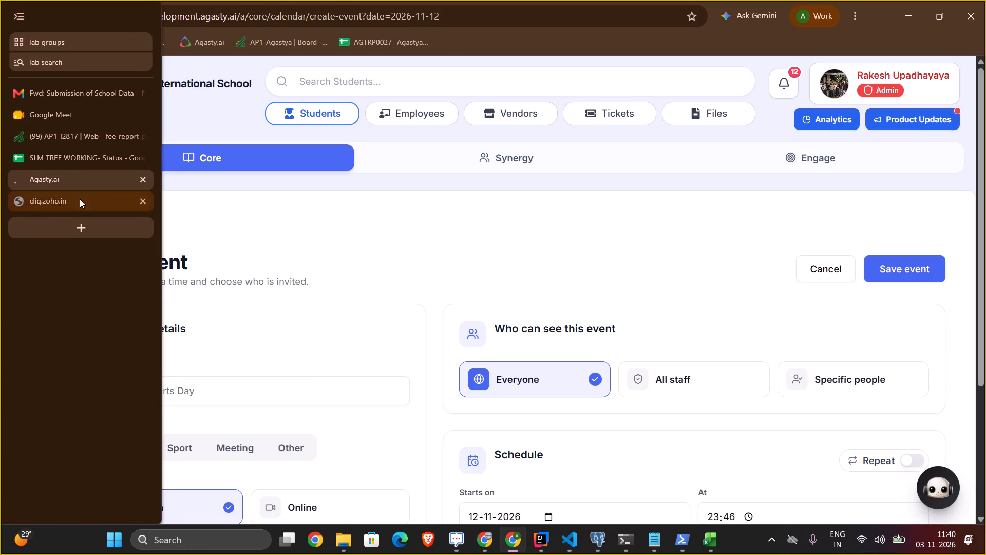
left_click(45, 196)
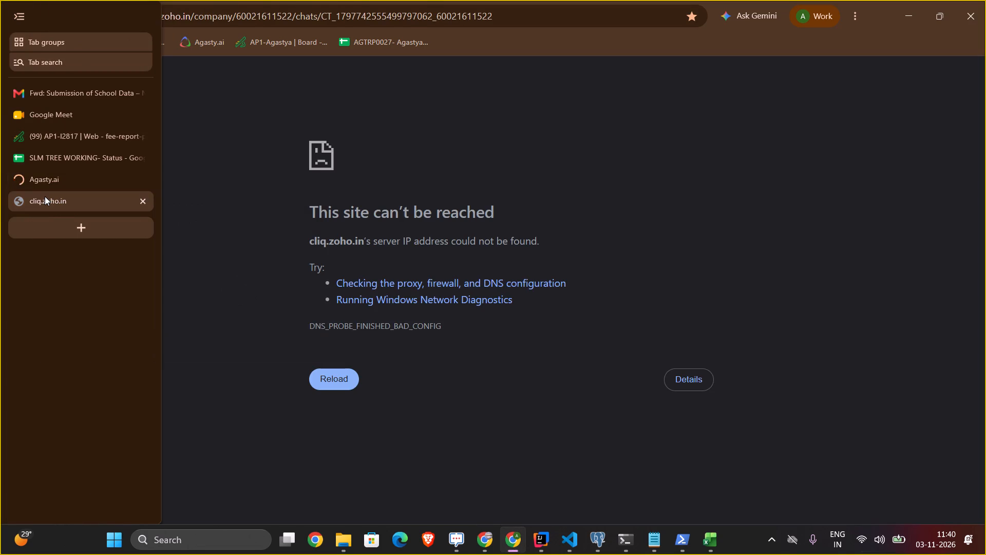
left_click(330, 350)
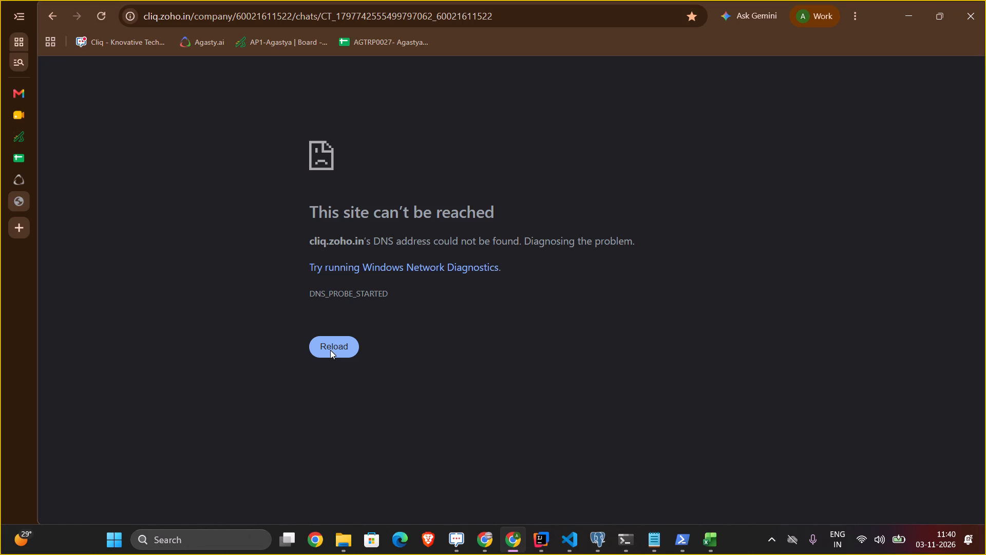
Switch the Wi-Fi connection to the iPhone hotspot and reload the Cliq page in Chrome.
left_click(899, 549)
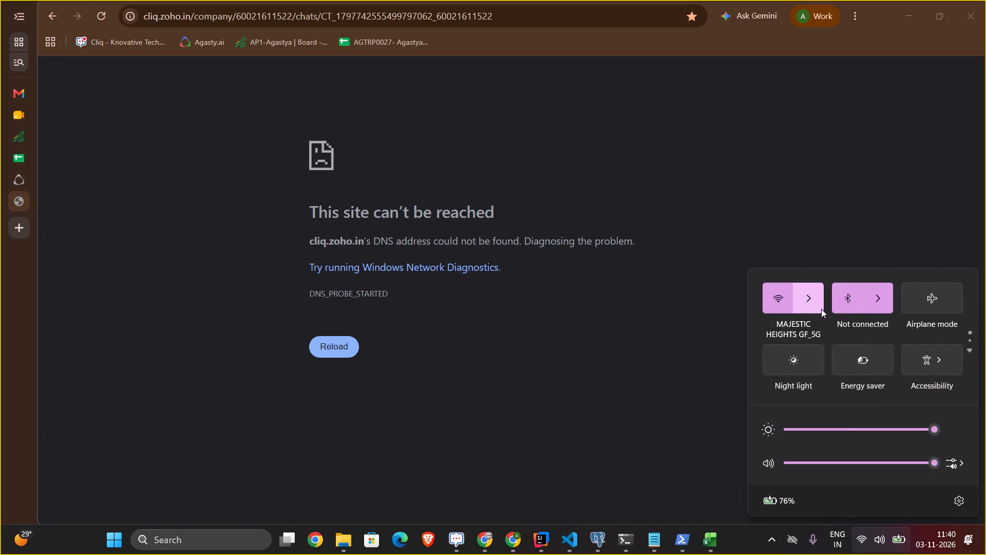
left_click(810, 304)
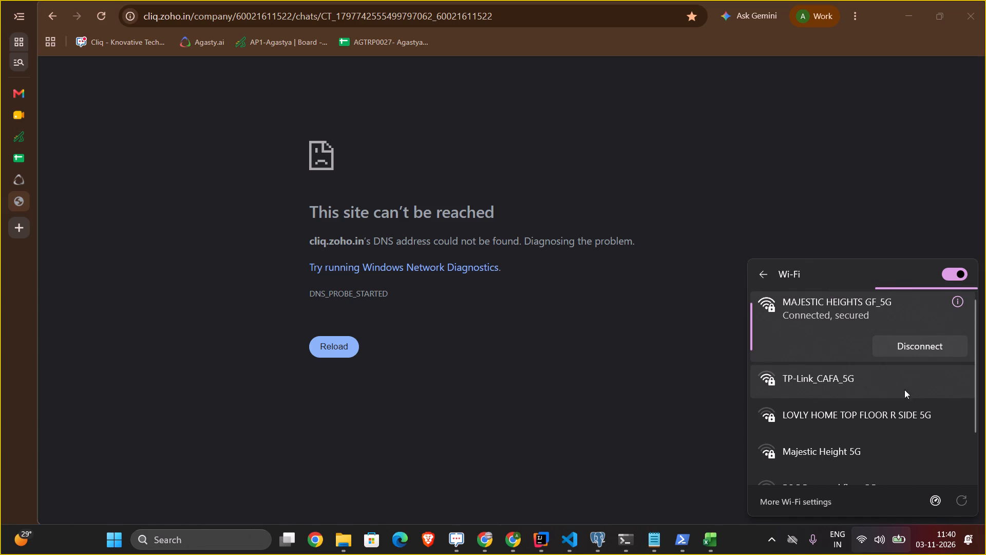
left_click(761, 273)
left_click(801, 291)
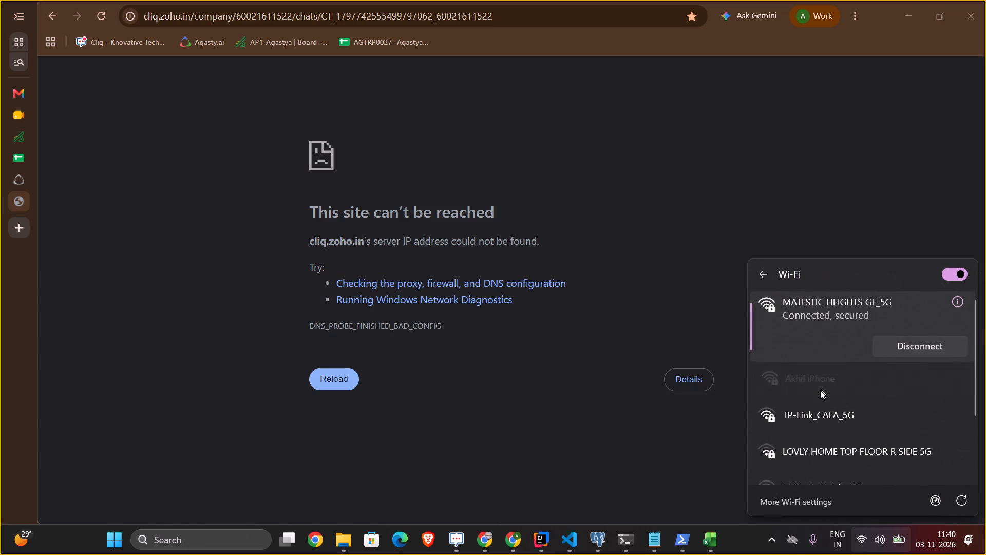
left_click(816, 384)
left_click(940, 405)
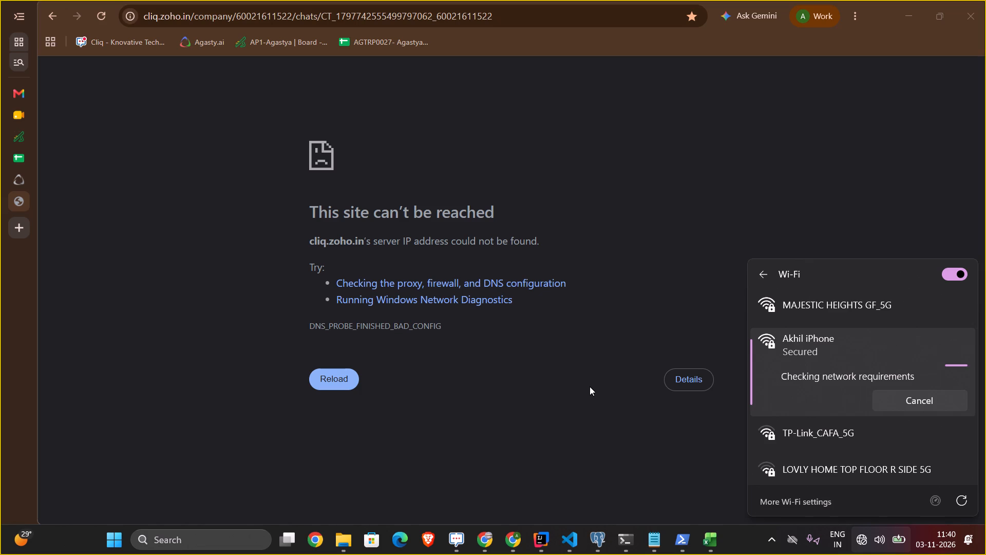
left_click(328, 379)
left_click(328, 379)
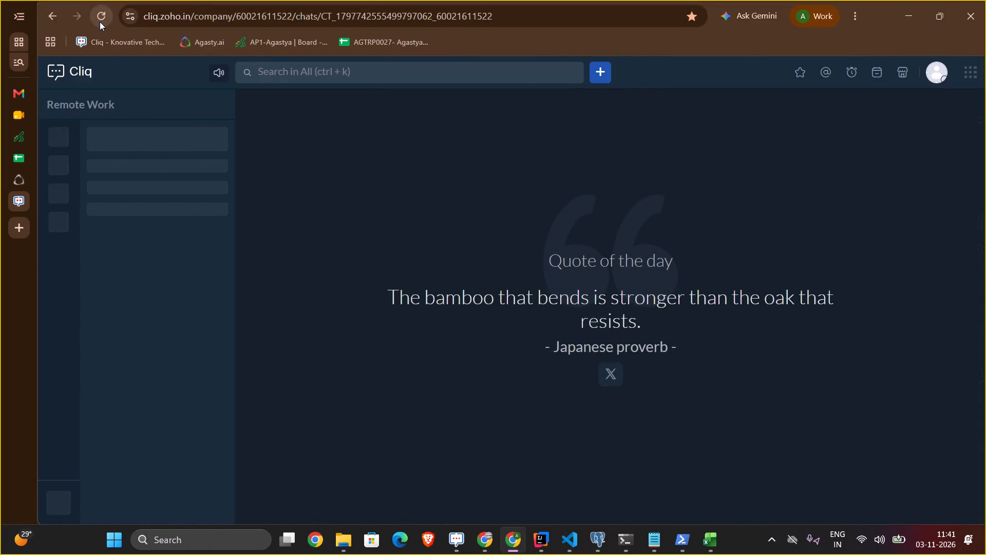
Switch to the Cliq desktop app, retry the messaging server connection, and look over the colleague's conversation.
left_click(454, 536)
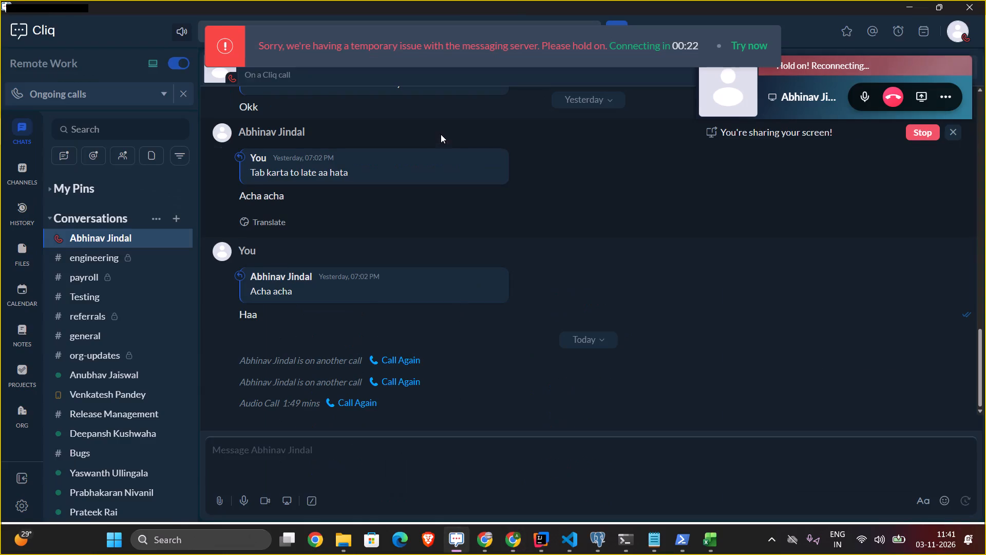
left_click(741, 45)
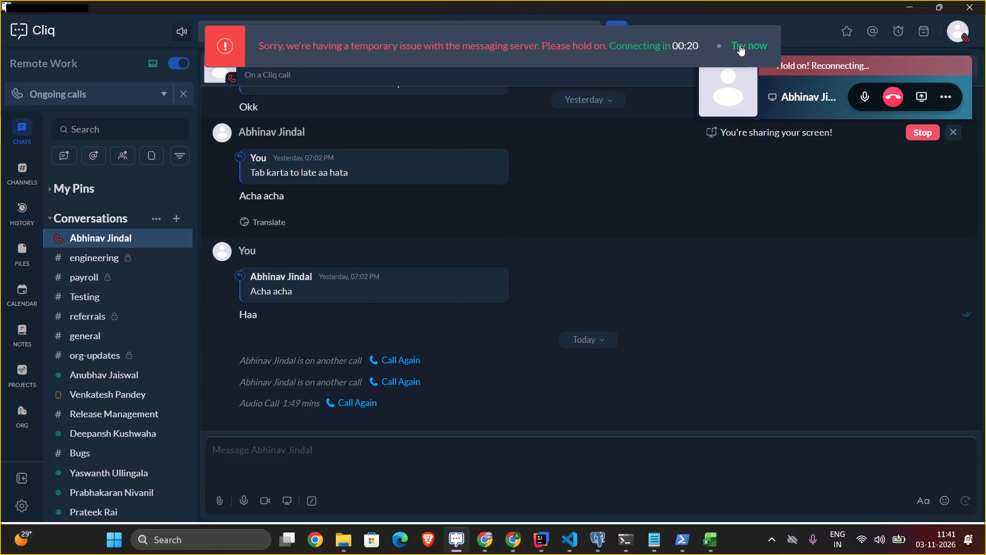
scroll(641, 190, "up", 1)
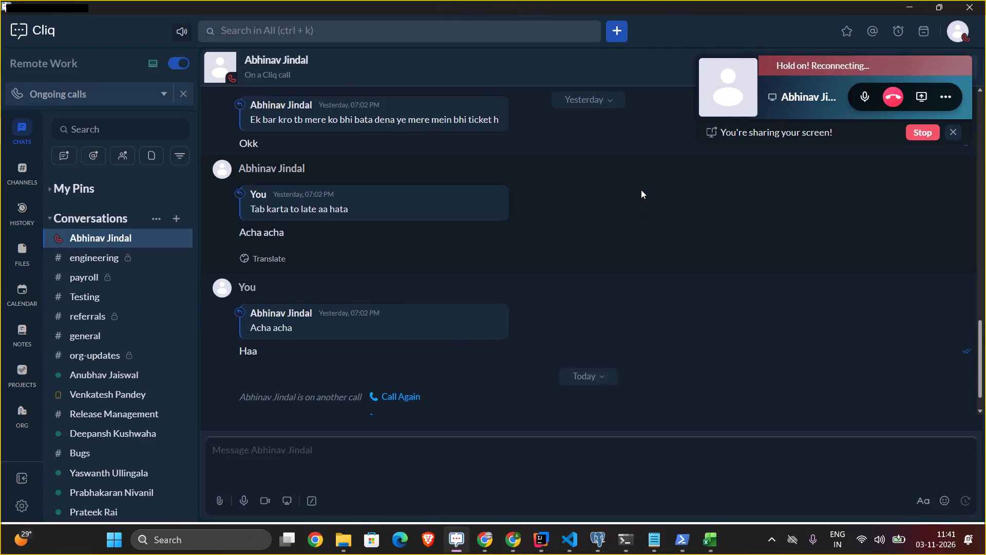
scroll(641, 190, "up", 1)
scroll(641, 190, "down", 2)
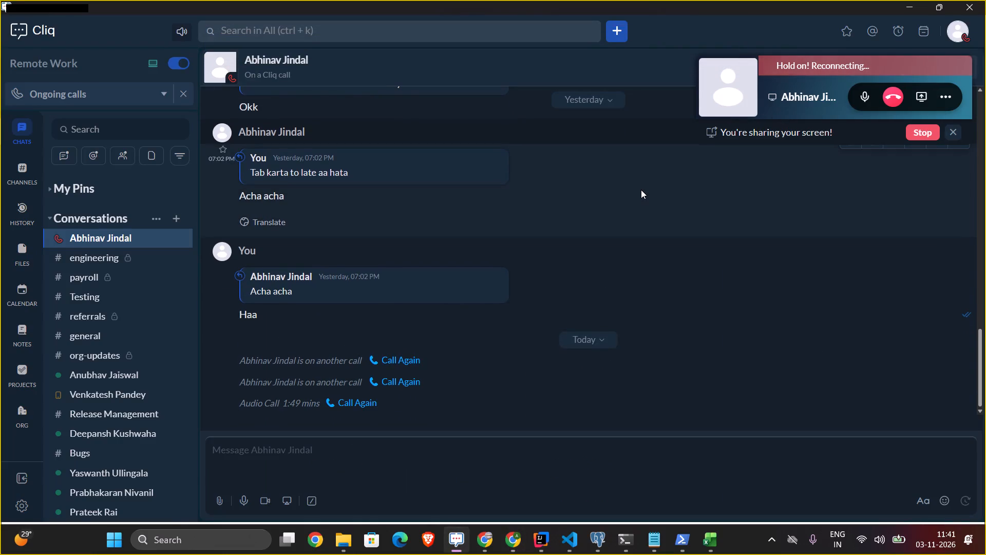
scroll(641, 190, "down", 1)
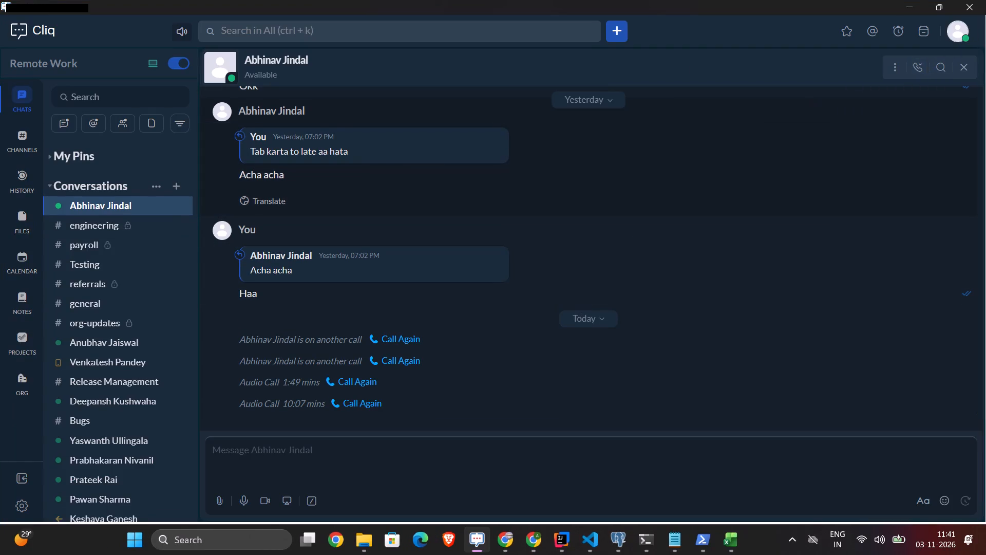
Activate the message box in the colleague's Cliq chat and switch back to the Agasty.ai sign-in form in Chrome.
left_click(293, 462)
key("alt+Tab")
key("alt+Tab")
key("alt+Tab")
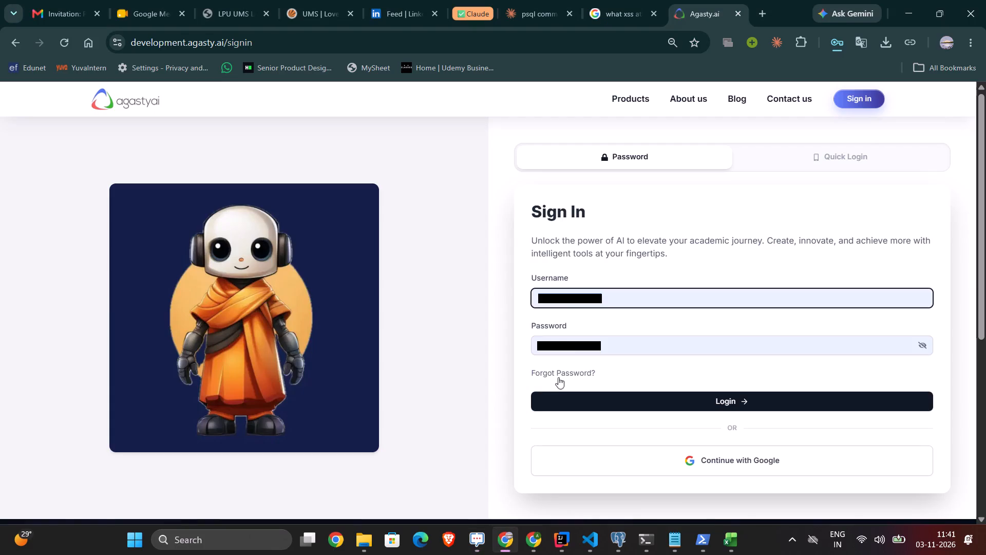
Copy the username from the Agasty.ai sign-in form and send it in the colleague's Cliq chat.
key("ctrl+c")
key("alt+Tab")
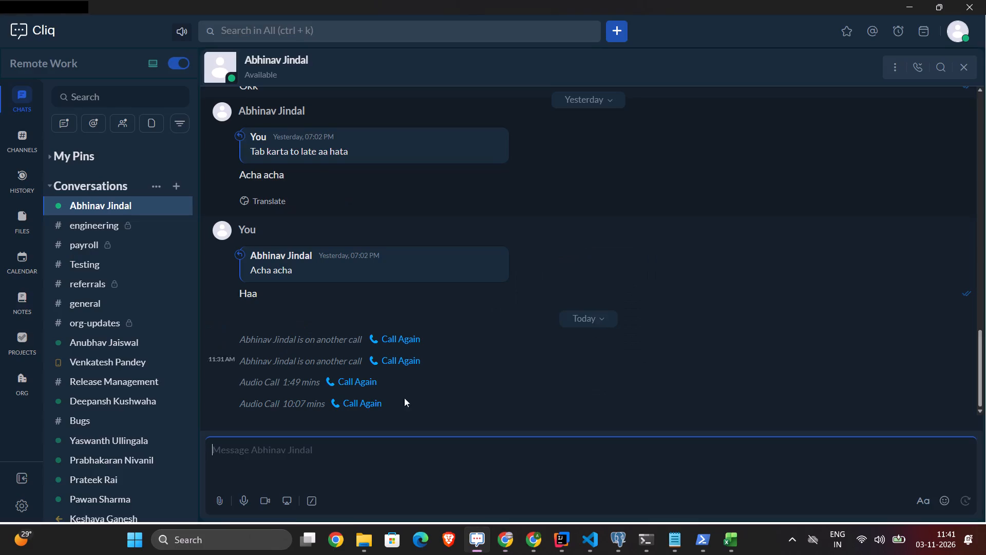
key("ctrl+v")
key("Return")
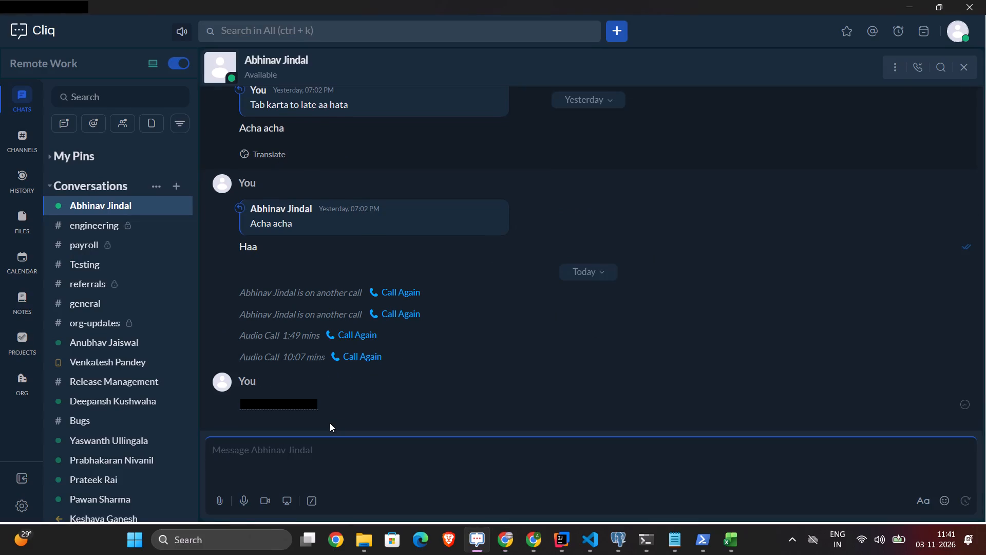
Copy the account password from the Agasty.ai sign-in form in Chrome and send it in the colleague's Cliq chat.
key("alt+Tab")
left_click(574, 341)
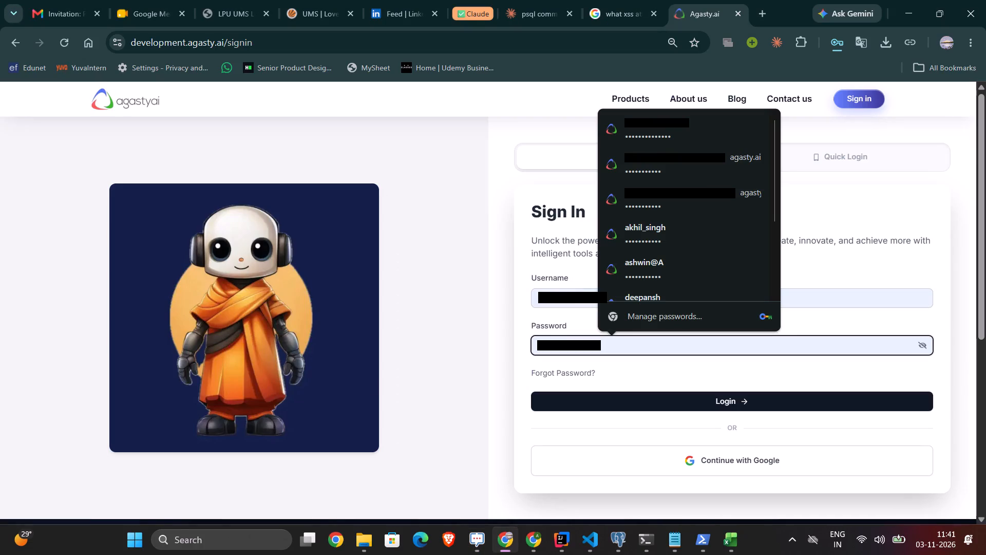
key("ctrl+a")
key("ctrl+c")
key("alt+Tab")
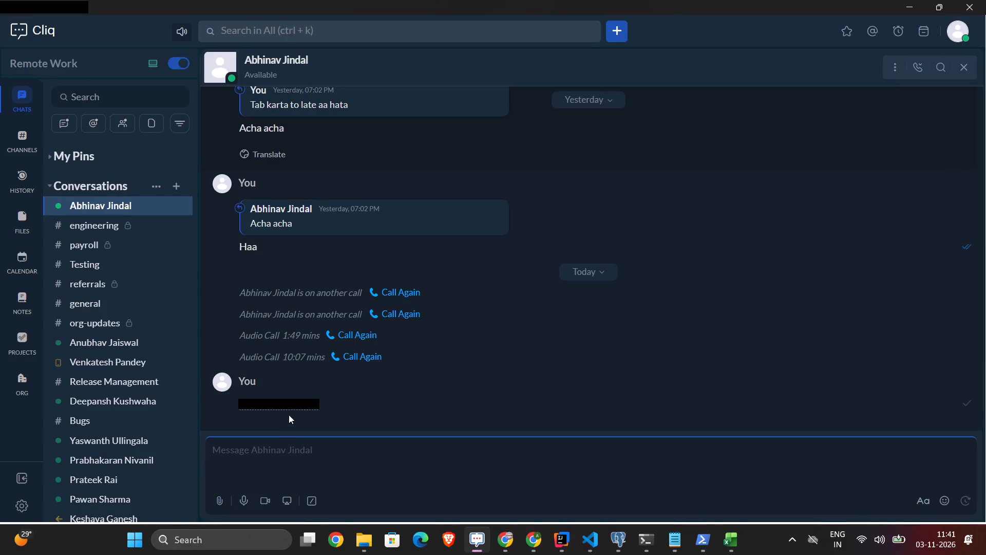
key("ctrl+v")
key("Return")
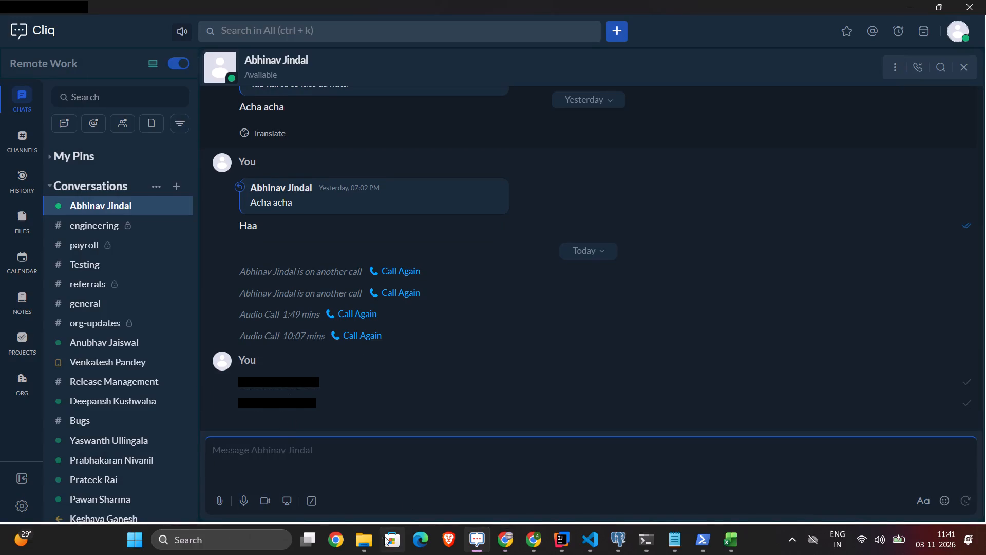
Copy Edify .xlsx from the Downloads folder in File Explorer and share it in the colleague's Cliq chat.
left_click(367, 538)
left_click(312, 485)
left_click(262, 196)
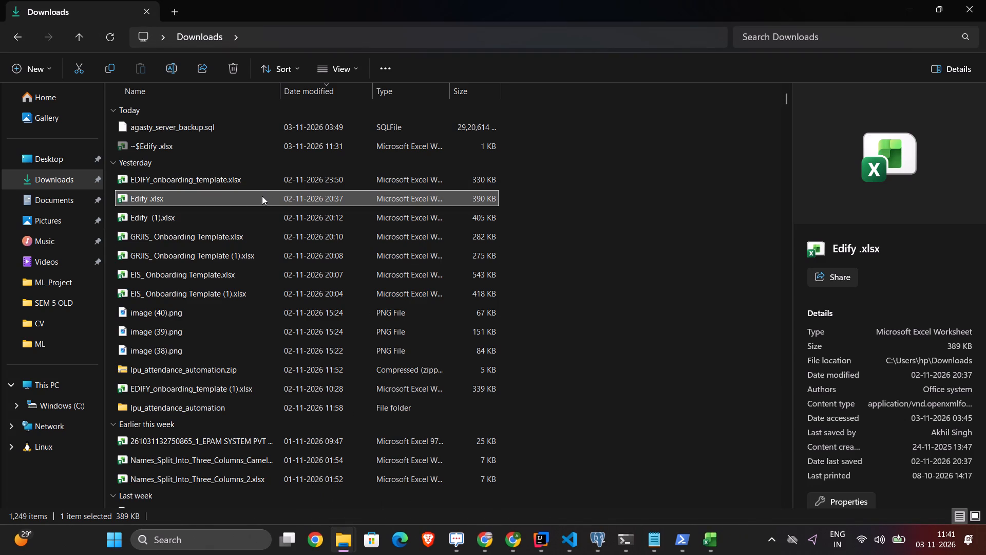
key("ctrl+c")
left_click(262, 195)
key("ctrl+c")
key("alt+Tab")
key("ctrl+v")
key("Return")
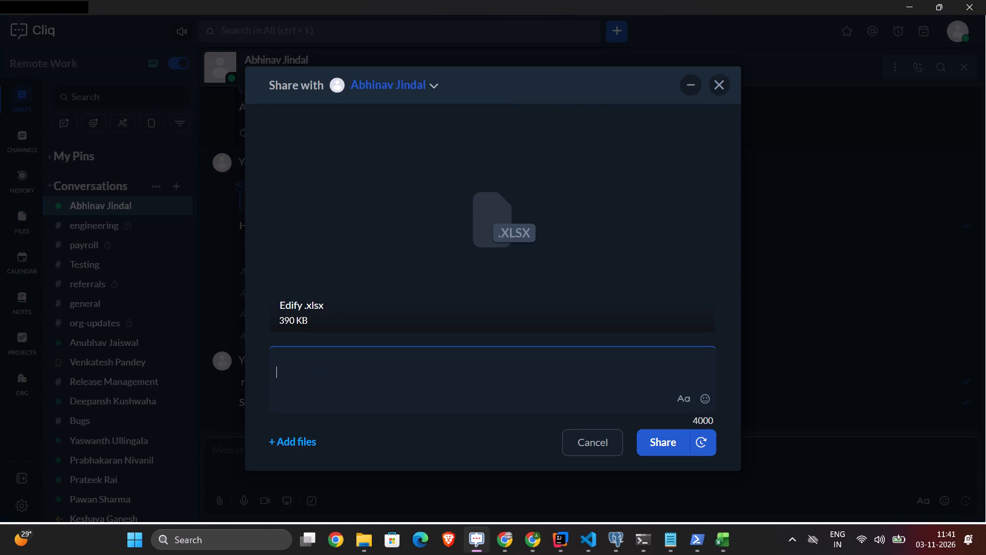
left_click(663, 434)
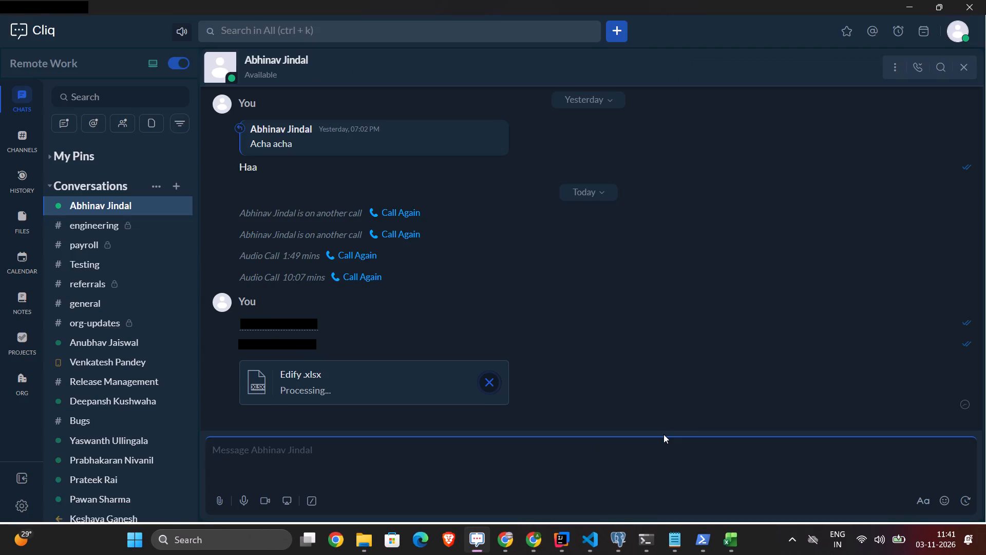